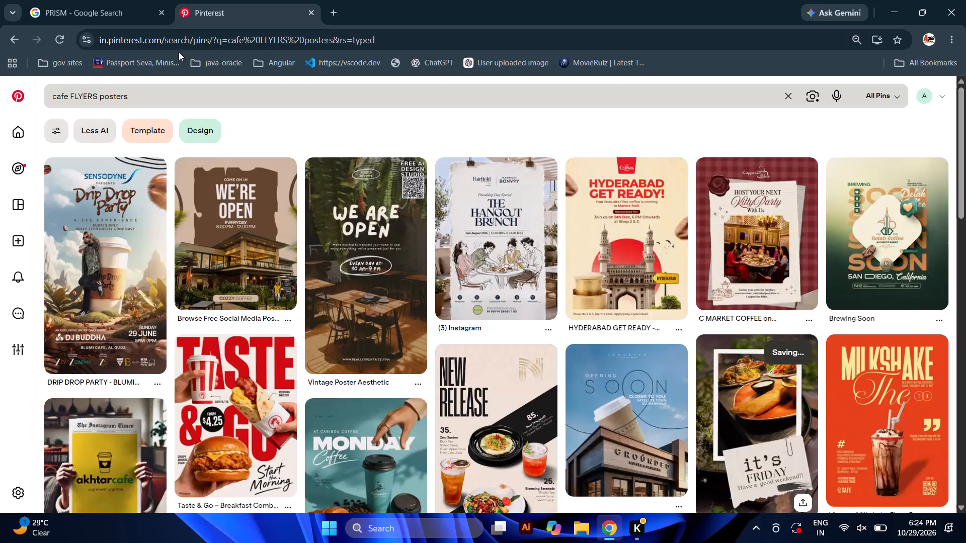
Replace the current Pinterest search with the suggested query "halloween menu design".
{"action": "left_click", "coordinate": [186, 88]}
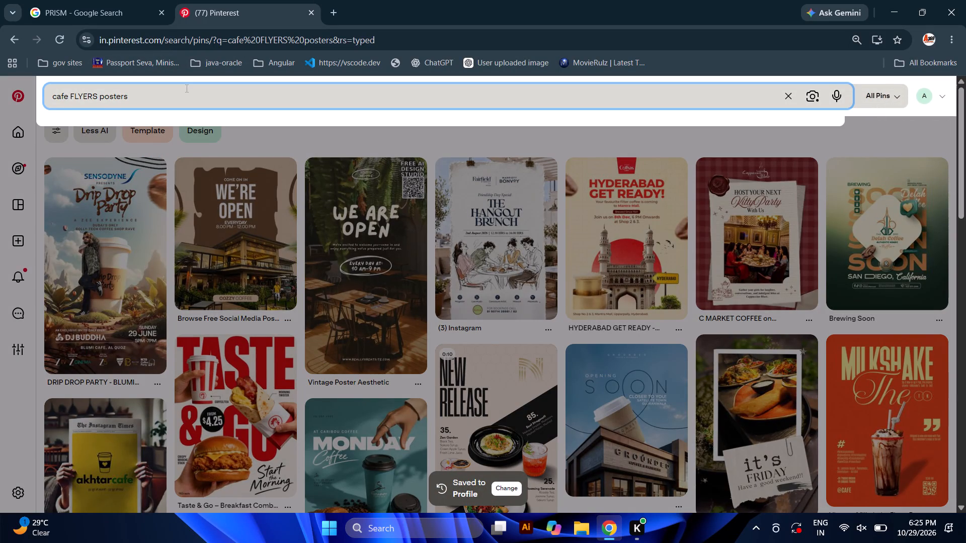
{"action": "key", "text": "h"}
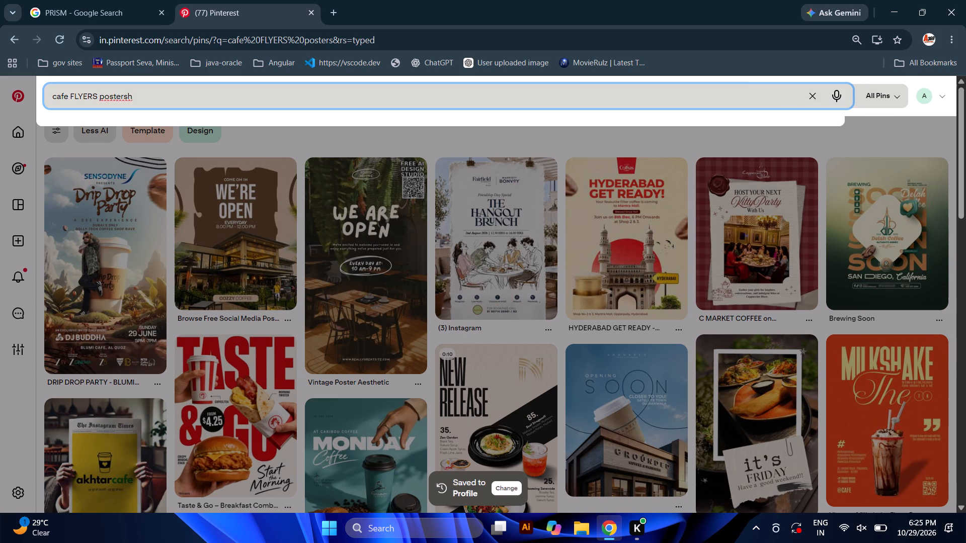
{"action": "key", "text": "ctrl+a"}
{"action": "type", "text": "halo"}
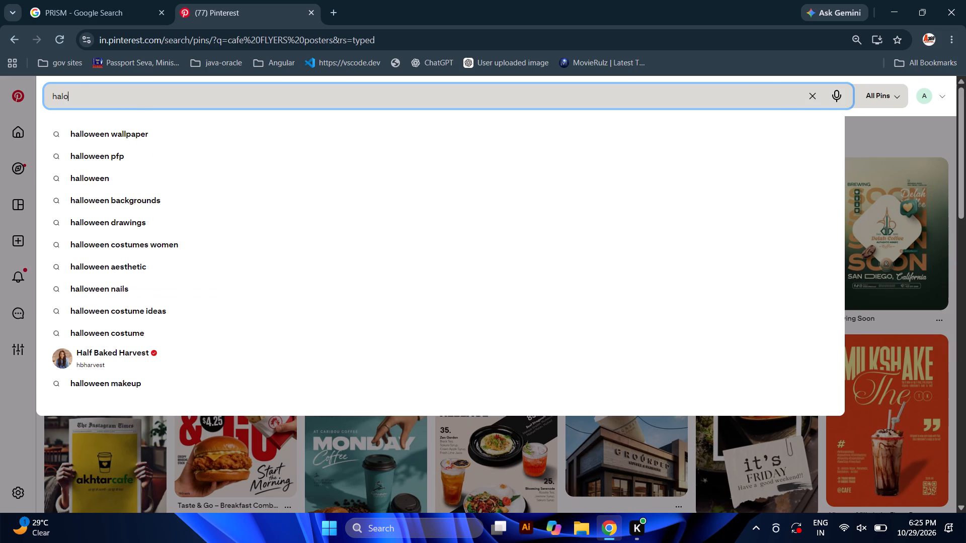
{"action": "key", "text": "BackSpace"}
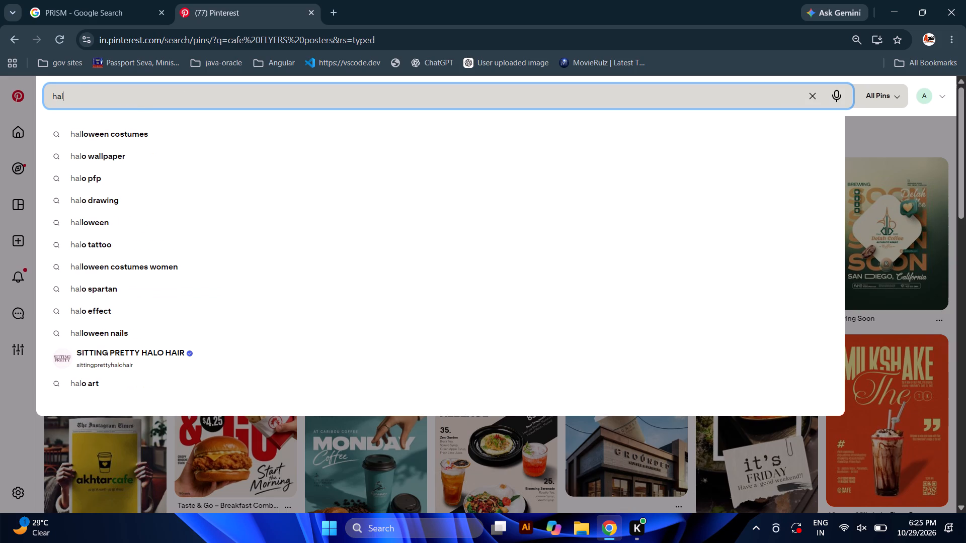
{"action": "type", "text": "loween menu"}
{"action": "key", "text": "space"}
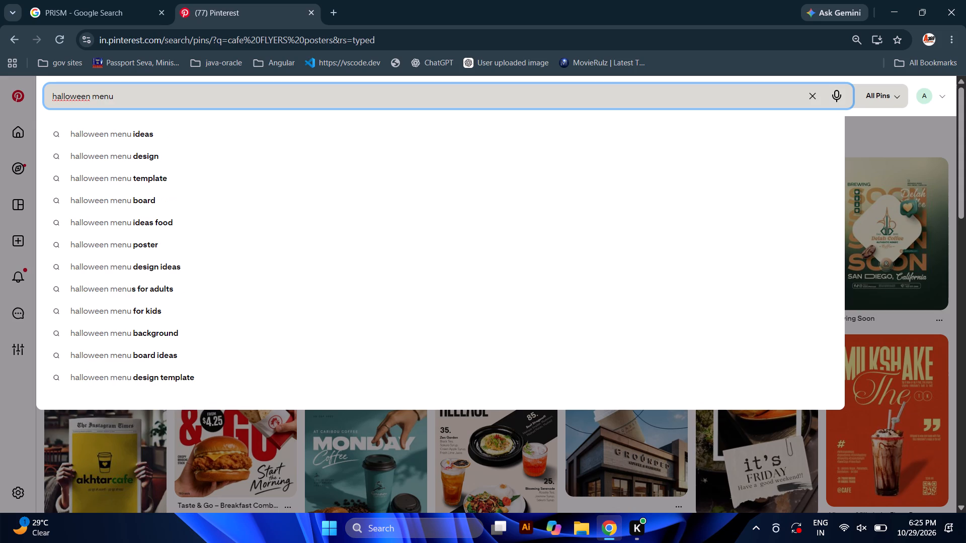
{"action": "left_click", "coordinate": [122, 151]}
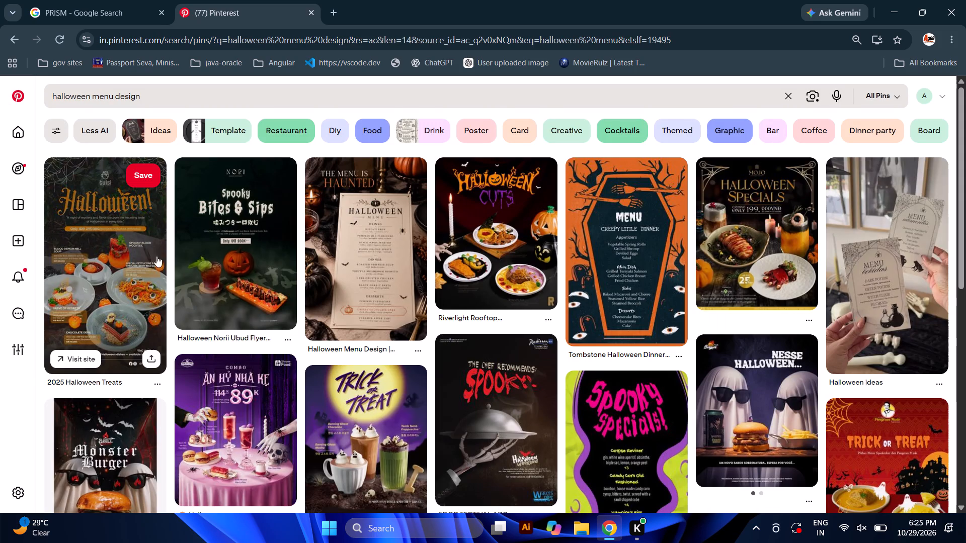
Open the "2025 Halloween Treats" pin from the search results and check its related pins.
{"action": "left_click", "coordinate": [148, 256]}
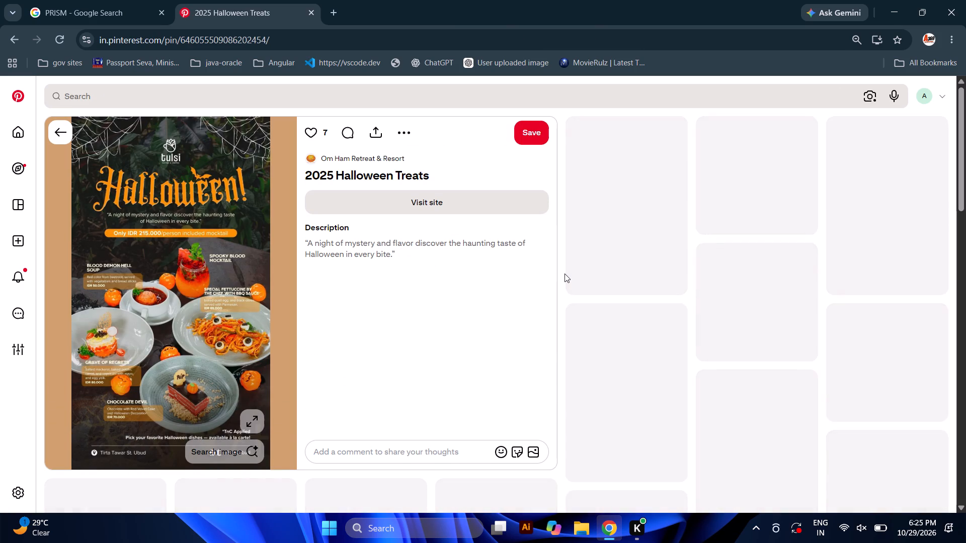
{"action": "scroll", "coordinate": [565, 274], "scroll_direction": "down", "scroll_amount": 2}
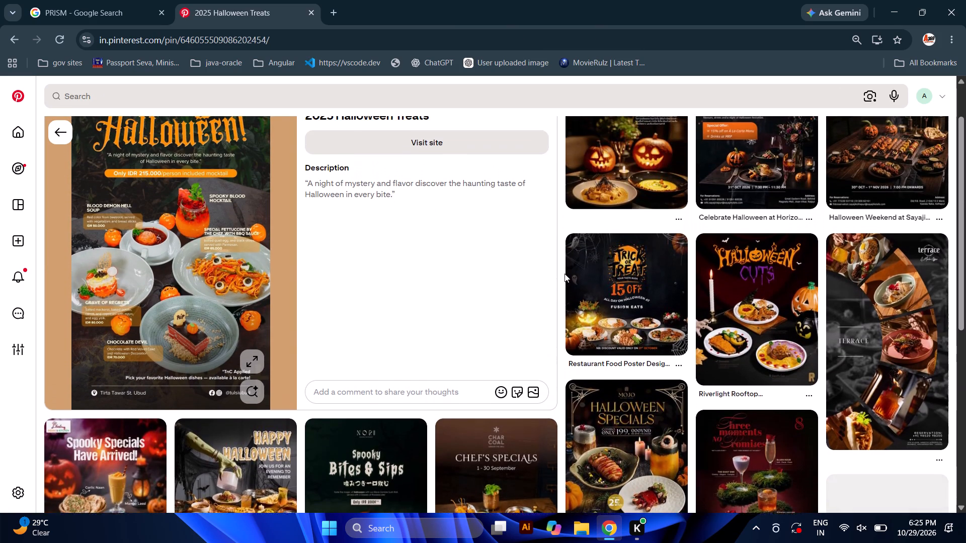
{"action": "scroll", "coordinate": [663, 277], "scroll_direction": "up", "scroll_amount": 2}
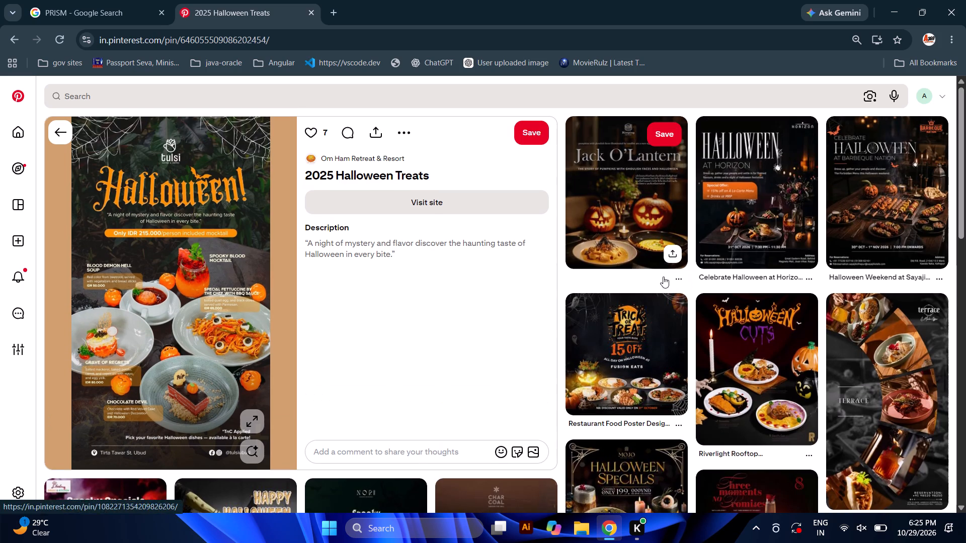
Open the related "Halloween Weekend at Sayaji Kolhapur" pin and browse the similar restaurant and Halloween poster designs beneath it.
{"action": "left_click", "coordinate": [871, 193]}
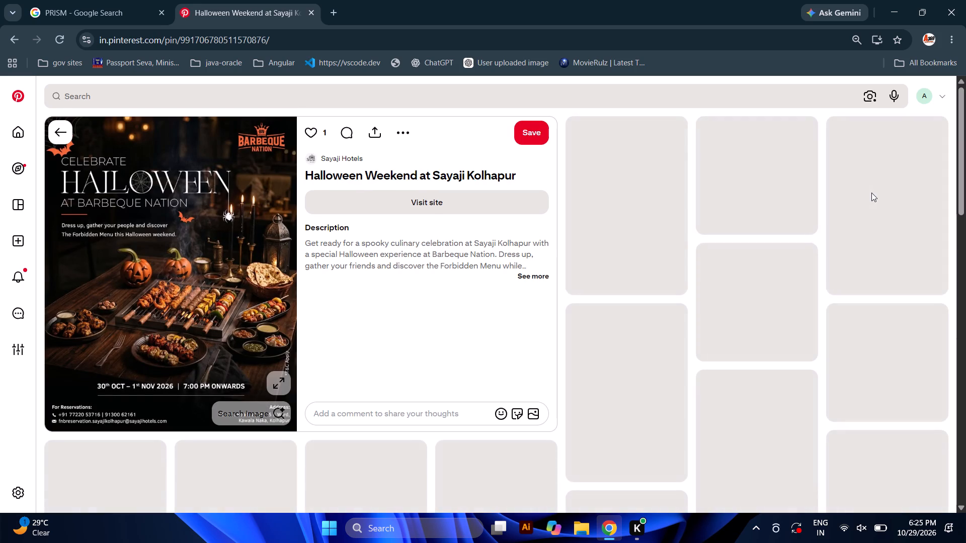
{"action": "scroll", "coordinate": [338, 322], "scroll_direction": "down", "scroll_amount": 2}
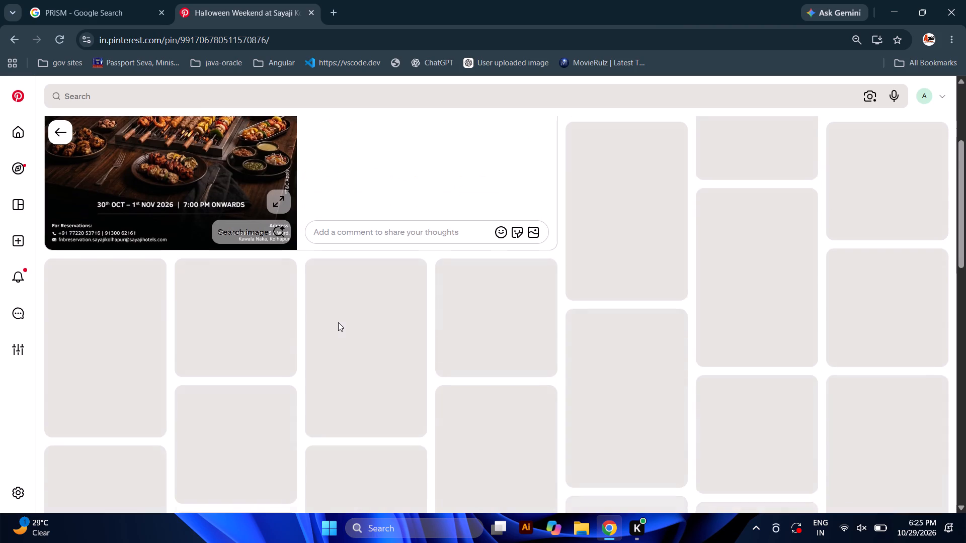
{"action": "scroll", "coordinate": [338, 322], "scroll_direction": "down", "scroll_amount": 1}
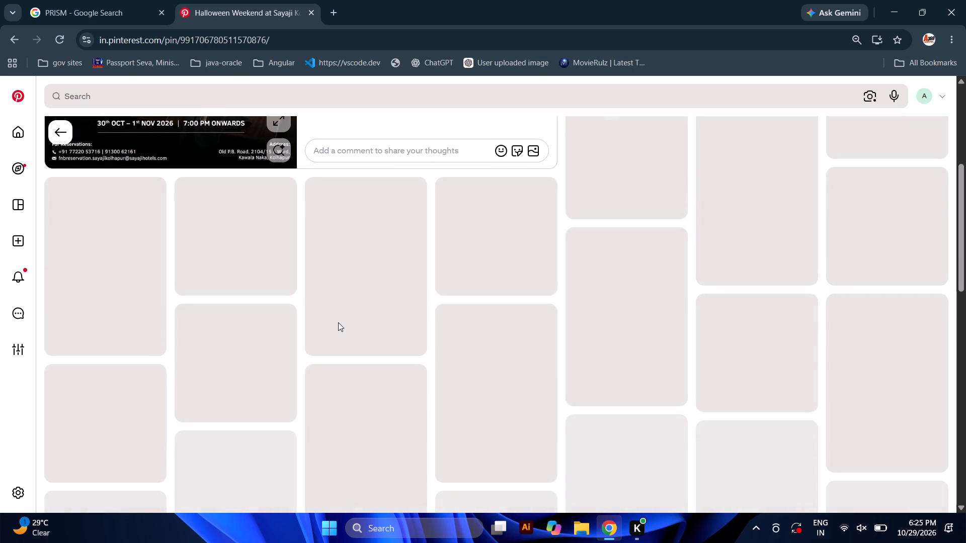
{"action": "scroll", "coordinate": [338, 322], "scroll_direction": "up", "scroll_amount": 6}
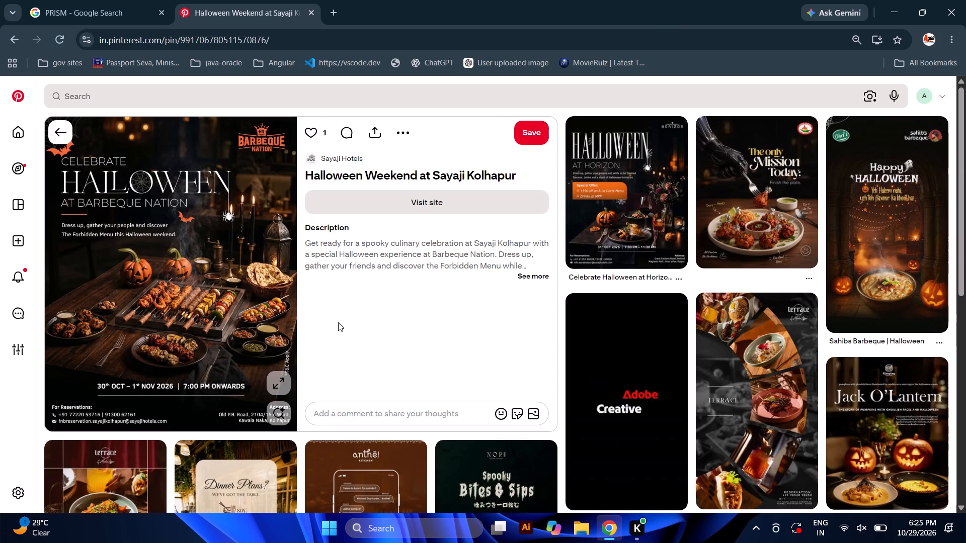
{"action": "scroll", "coordinate": [338, 322], "scroll_direction": "down", "scroll_amount": 1}
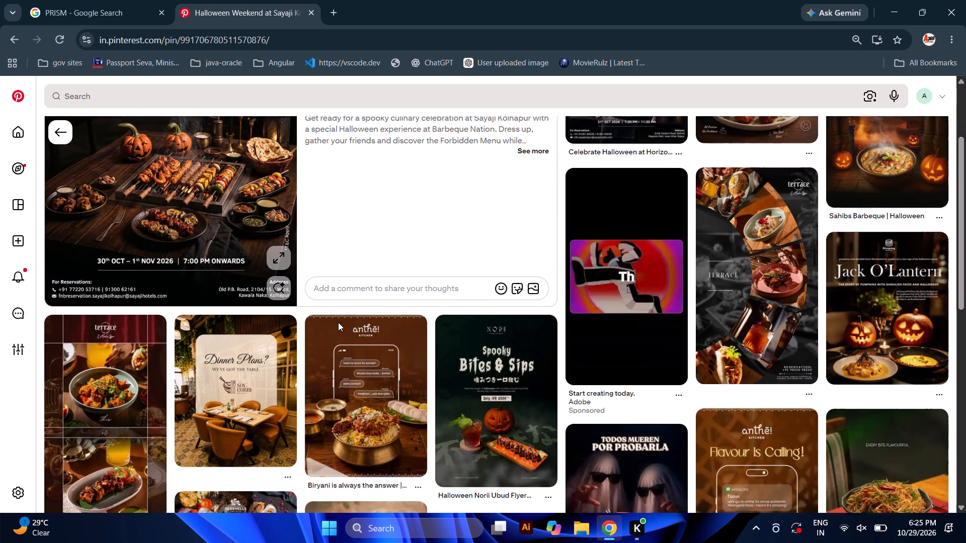
{"action": "scroll", "coordinate": [338, 322], "scroll_direction": "down", "scroll_amount": 1}
{"action": "scroll", "coordinate": [338, 322], "scroll_direction": "up", "scroll_amount": 7}
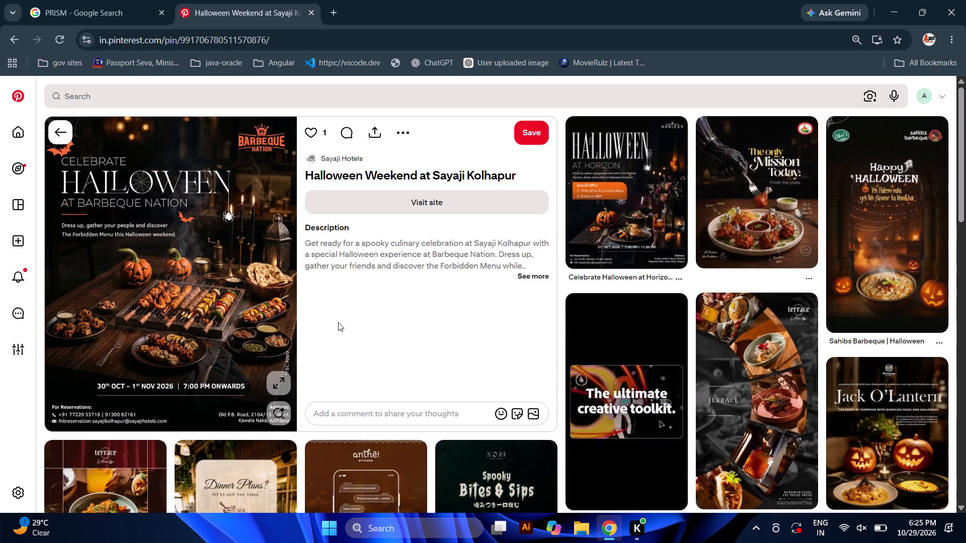
{"action": "scroll", "coordinate": [338, 322], "scroll_direction": "down", "scroll_amount": 9}
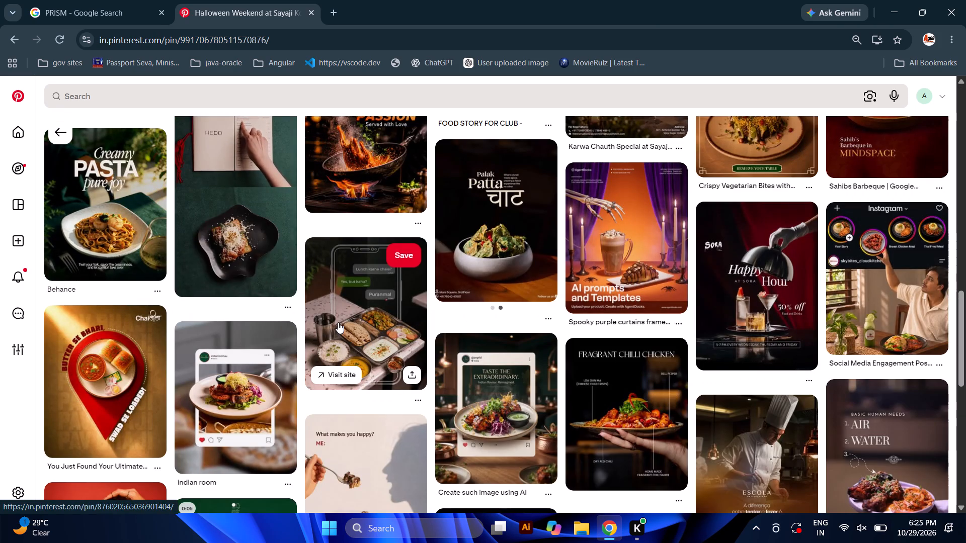
{"action": "scroll", "coordinate": [338, 322], "scroll_direction": "down", "scroll_amount": 1}
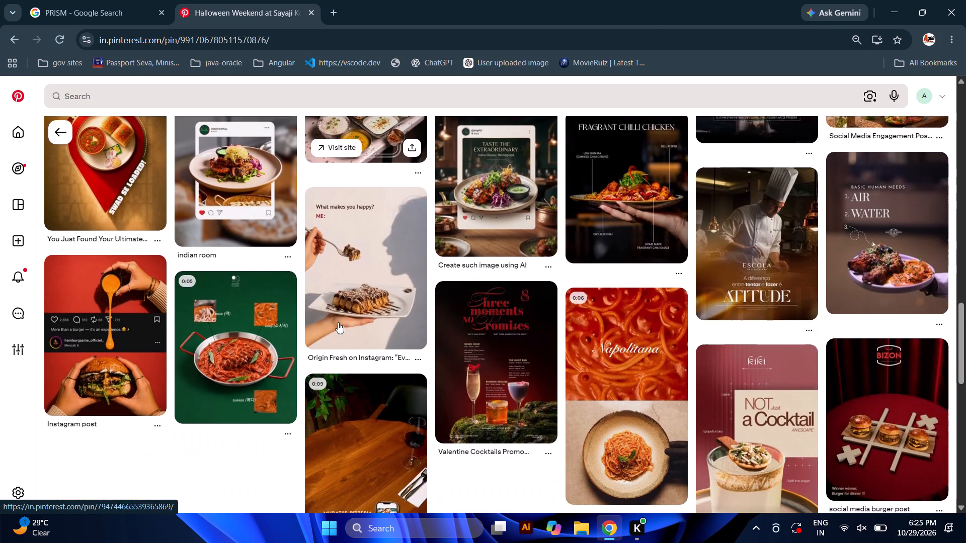
{"action": "scroll", "coordinate": [338, 322], "scroll_direction": "down", "scroll_amount": 3}
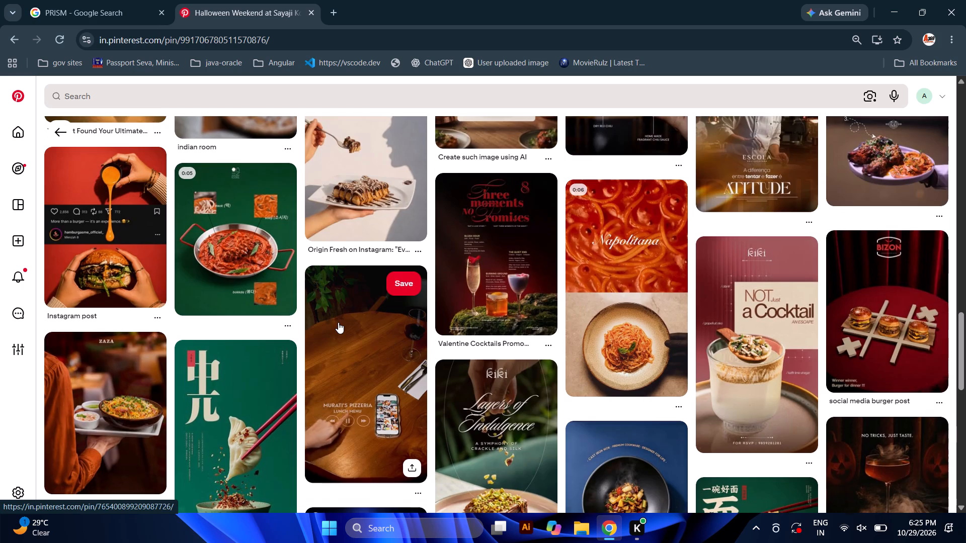
{"action": "scroll", "coordinate": [338, 322], "scroll_direction": "down", "scroll_amount": 5}
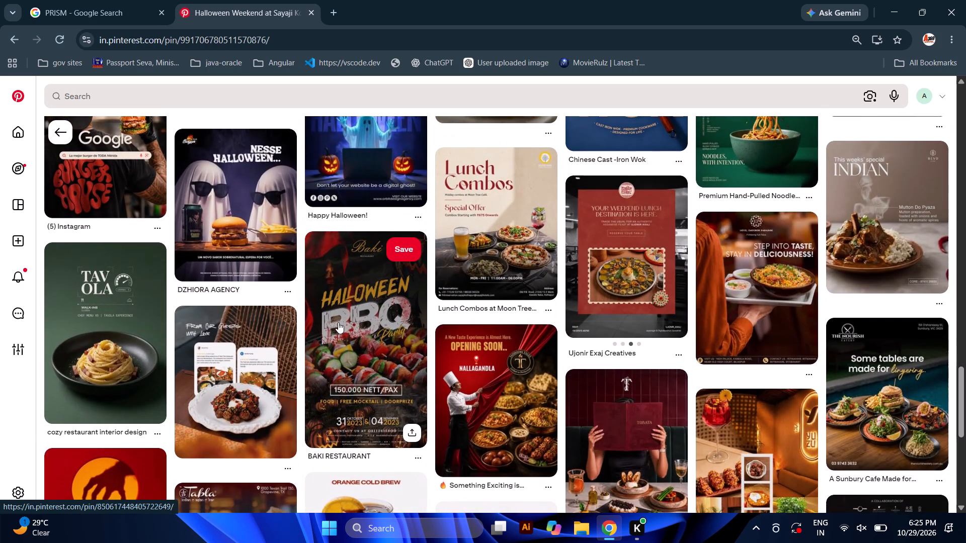
{"action": "scroll", "coordinate": [338, 322], "scroll_direction": "down", "scroll_amount": 1}
{"action": "scroll", "coordinate": [338, 322], "scroll_direction": "up", "scroll_amount": 17}
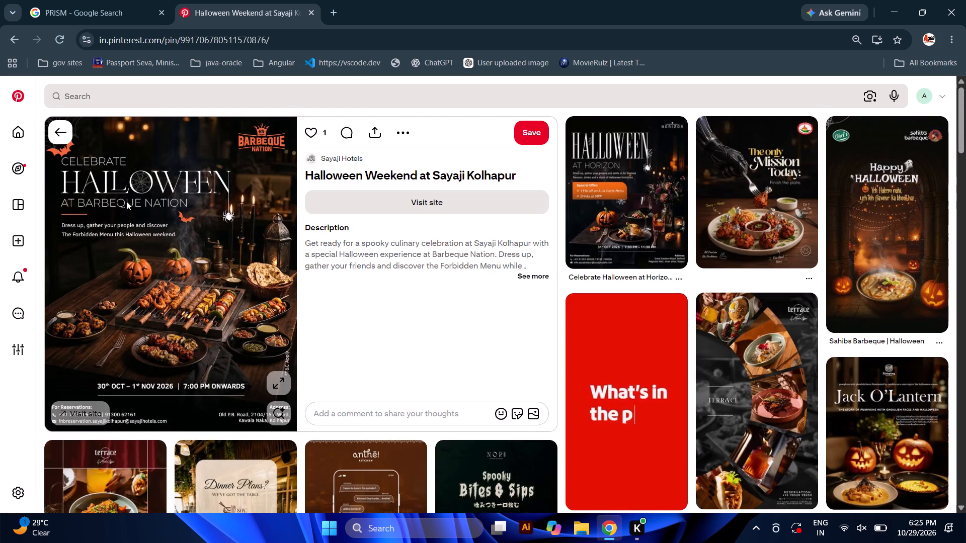
Go back to the "2025 Halloween Treats" pin and save its poster image to the computer.
{"action": "left_click", "coordinate": [64, 139]}
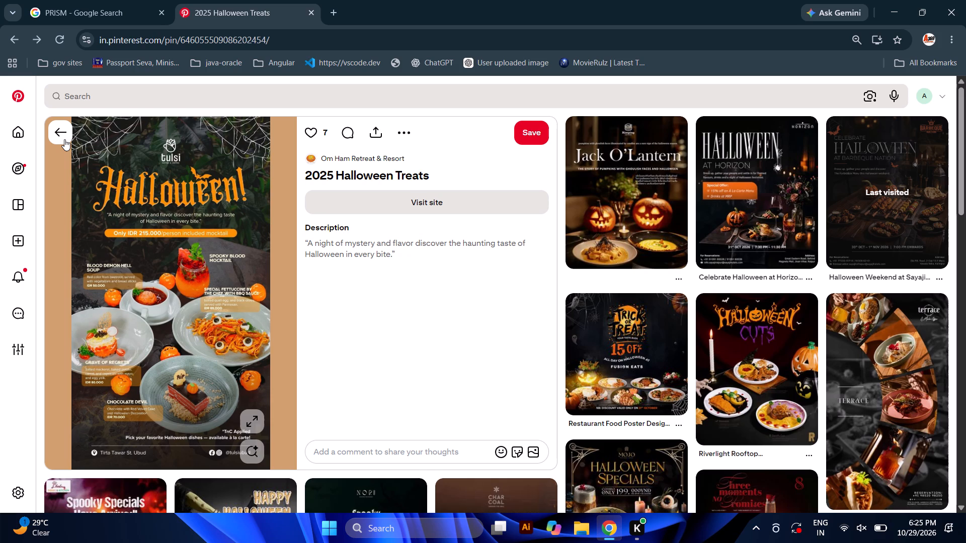
{"action": "scroll", "coordinate": [169, 363], "scroll_direction": "down", "scroll_amount": 4}
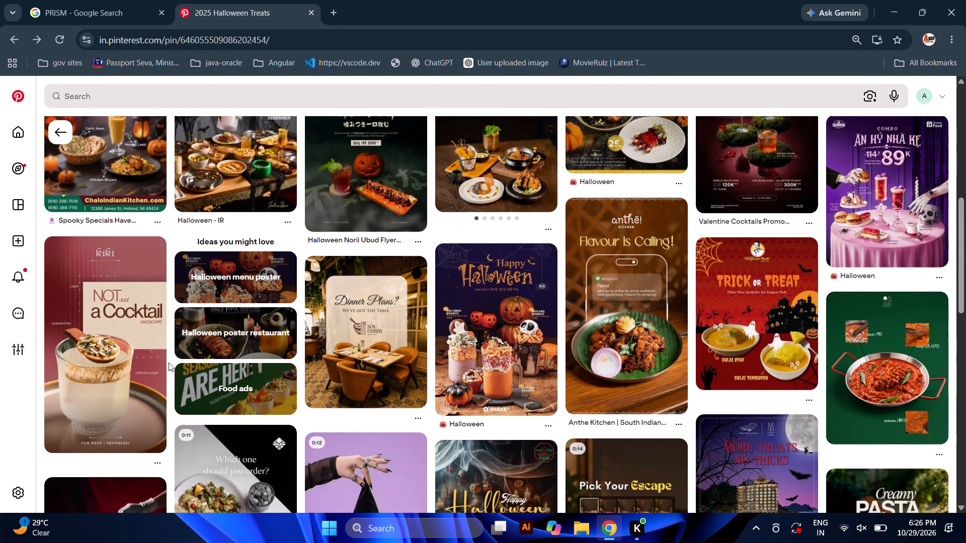
{"action": "scroll", "coordinate": [169, 363], "scroll_direction": "down", "scroll_amount": 2}
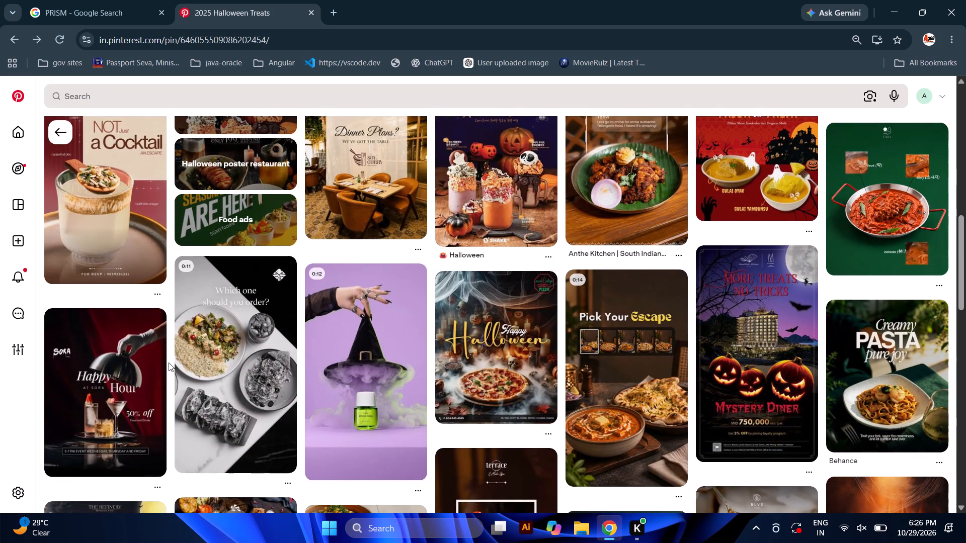
{"action": "scroll", "coordinate": [169, 363], "scroll_direction": "up", "scroll_amount": 8}
{"action": "right_click", "coordinate": [157, 297]}
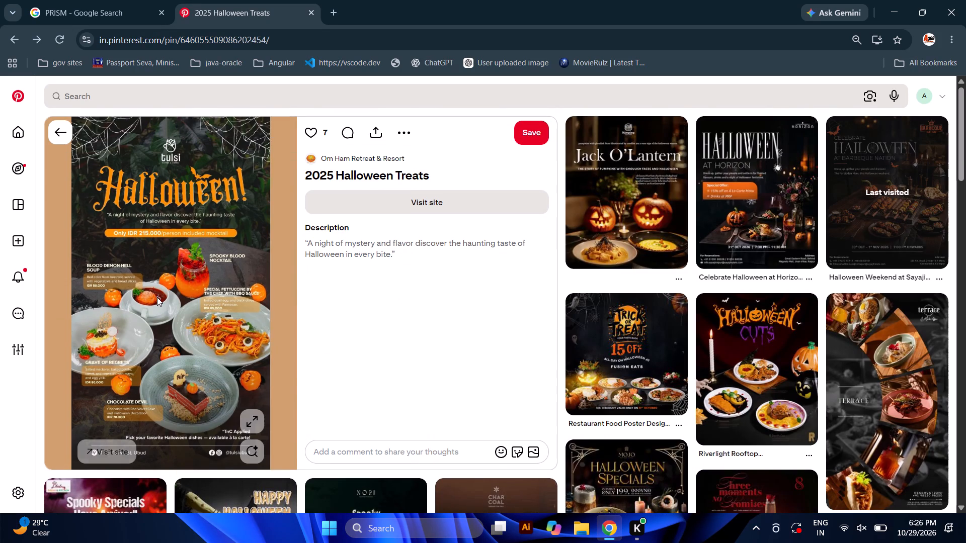
{"action": "left_click", "coordinate": [200, 329]}
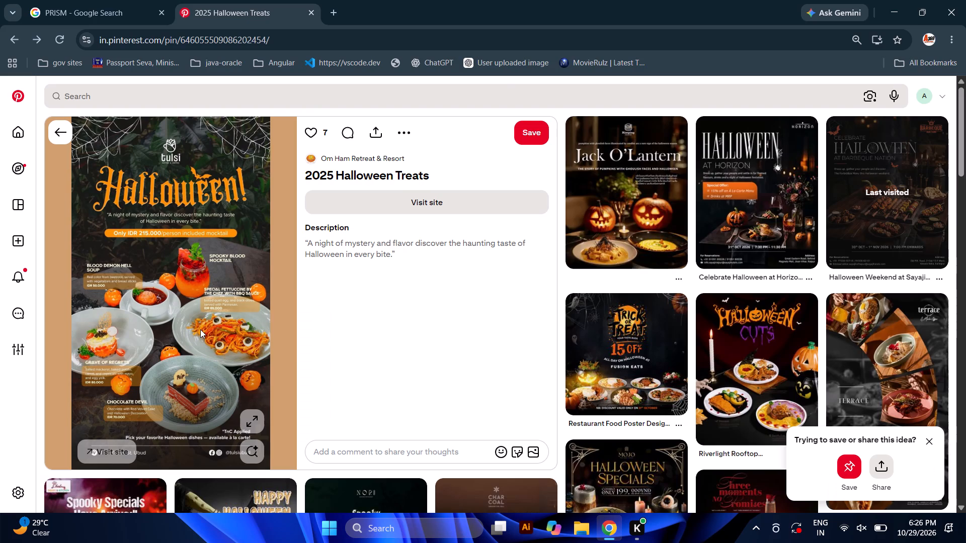
{"action": "key", "text": "Return"}
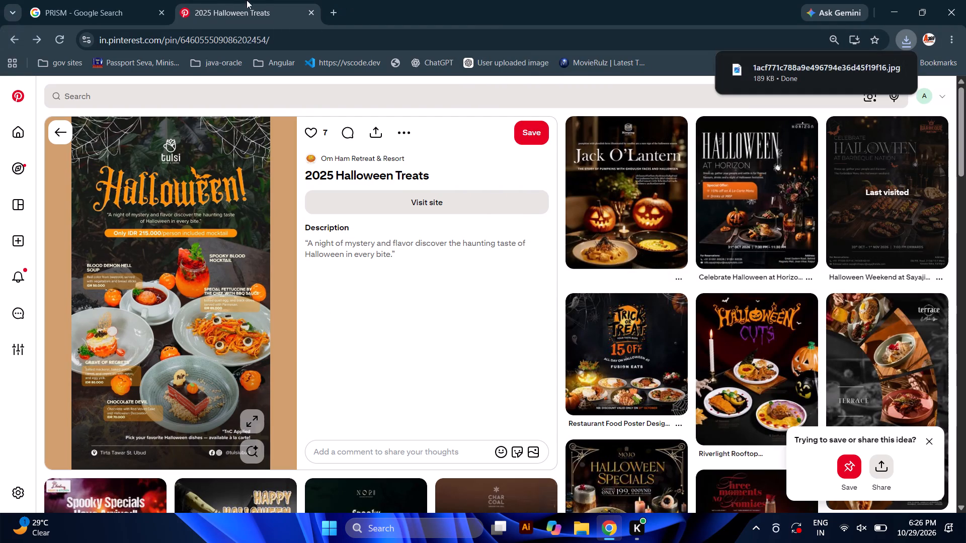
Search the web for "chjat" in a new browser tab.
{"action": "left_click", "coordinate": [332, 9]}
{"action": "type", "text": "chjat"}
{"action": "key", "text": "Return"}
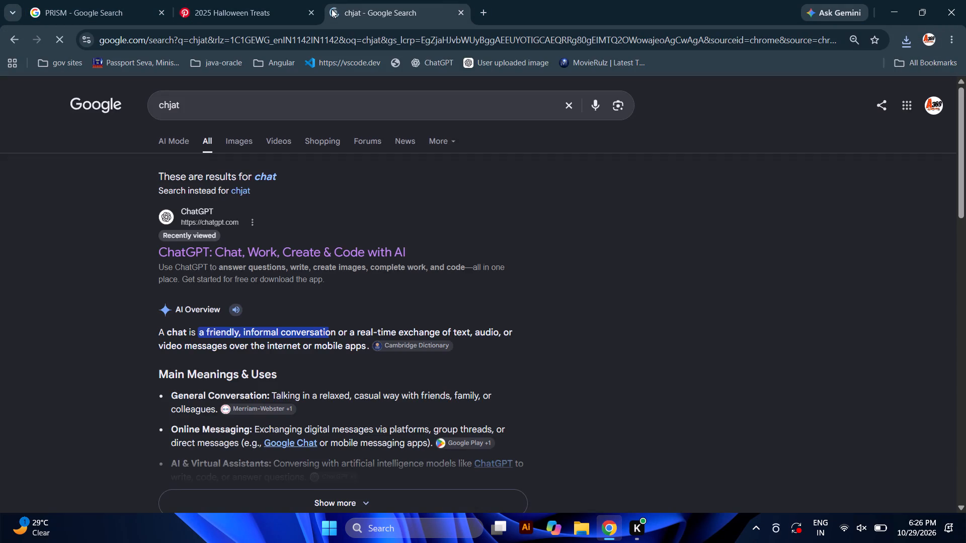
Look up the WhatsApp app in the Windows search.
{"action": "left_click", "coordinate": [437, 527]}
{"action": "key", "text": "w"}
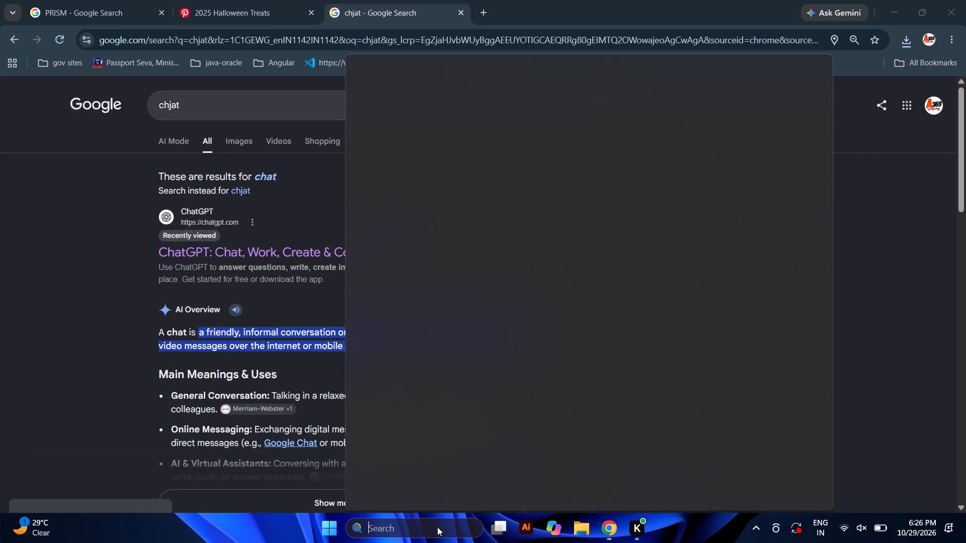
{"action": "type", "text": "ha"}
{"action": "key", "text": "BackSpace"}
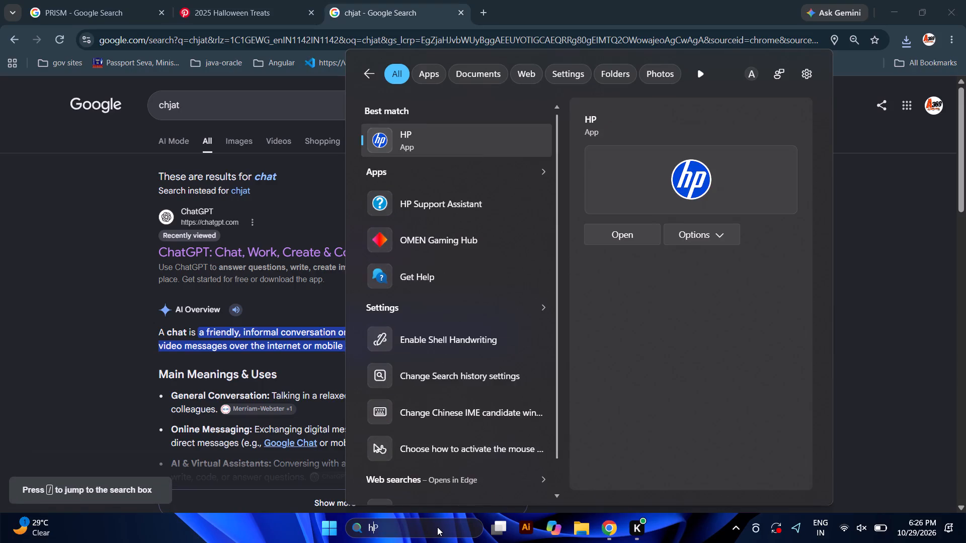
{"action": "key", "text": "BackSpace"}
{"action": "key", "text": "w"}
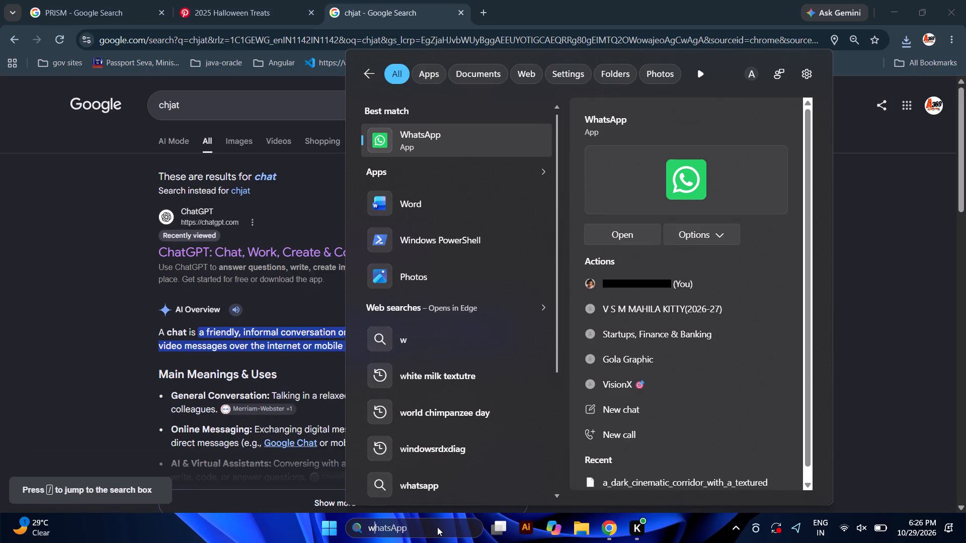
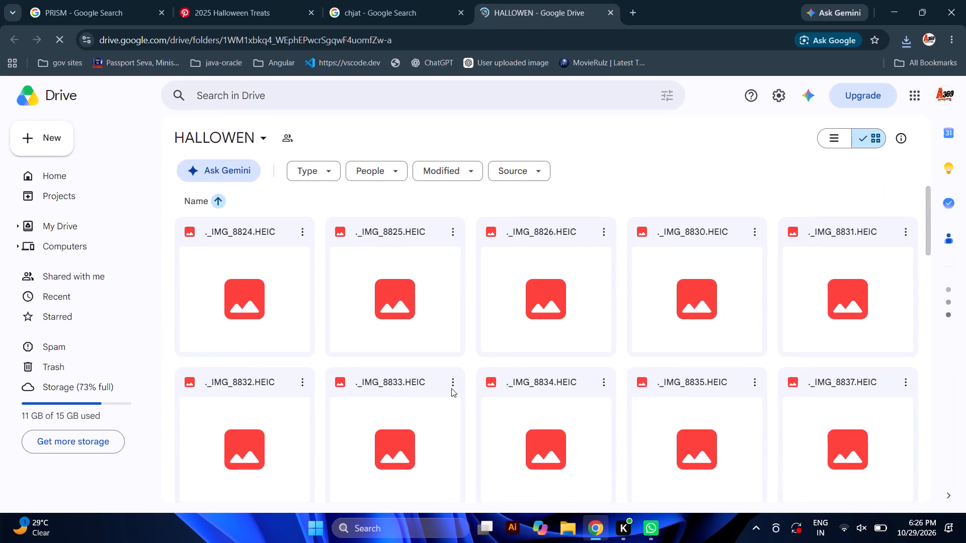
Find the photo IMG_8831.HEIC of the Halloween table spread in the HALLOWEN folder, preview it and download it.
{"action": "scroll", "coordinate": [451, 388], "scroll_direction": "down", "scroll_amount": 6}
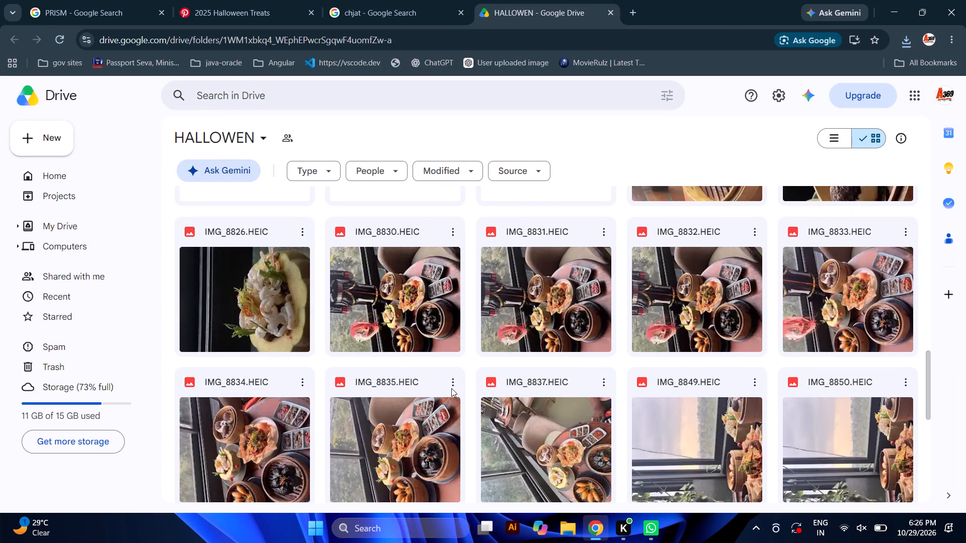
{"action": "left_click", "coordinate": [549, 319]}
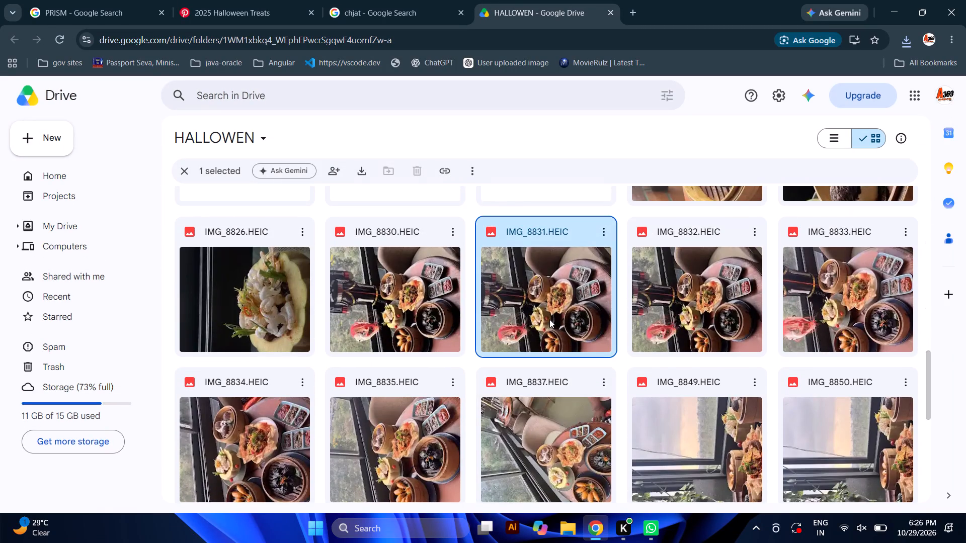
{"action": "double_click", "coordinate": [549, 319]}
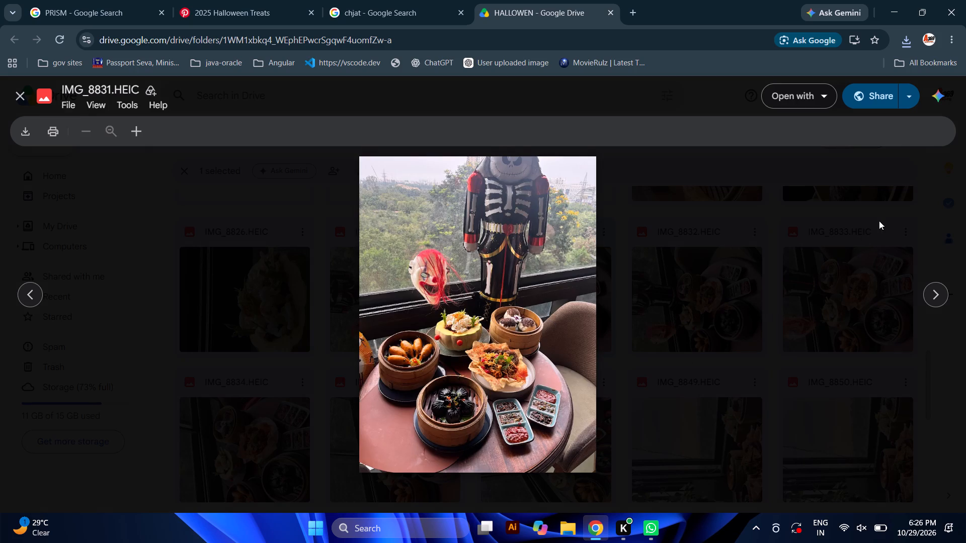
{"action": "left_click", "coordinate": [21, 137]}
{"action": "key", "text": "Escape"}
Browse the HALLOWEN folder and check the preview of the file ._IMG_8824.HEIC.
{"action": "scroll", "coordinate": [318, 252], "scroll_direction": "down", "scroll_amount": 1}
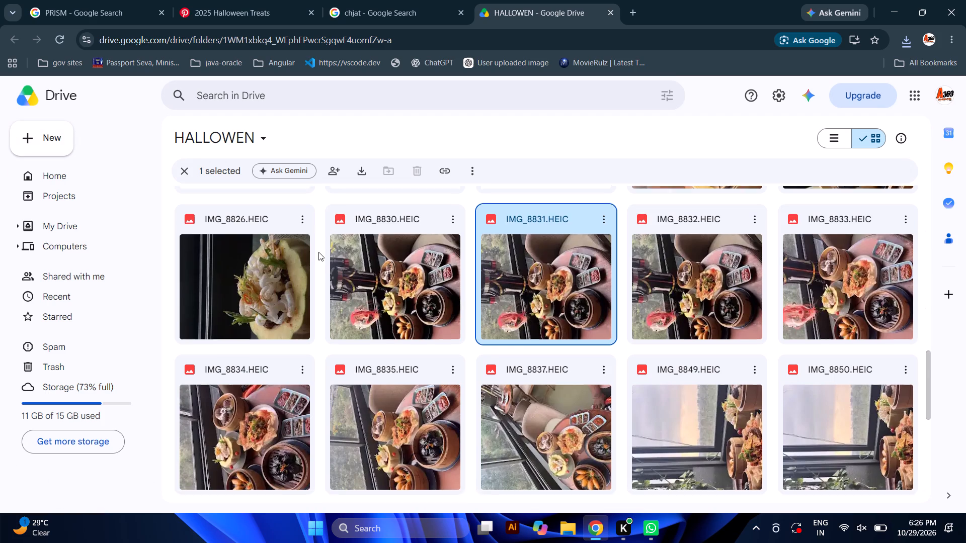
{"action": "scroll", "coordinate": [318, 252], "scroll_direction": "down", "scroll_amount": 6}
{"action": "scroll", "coordinate": [318, 252], "scroll_direction": "up", "scroll_amount": 13}
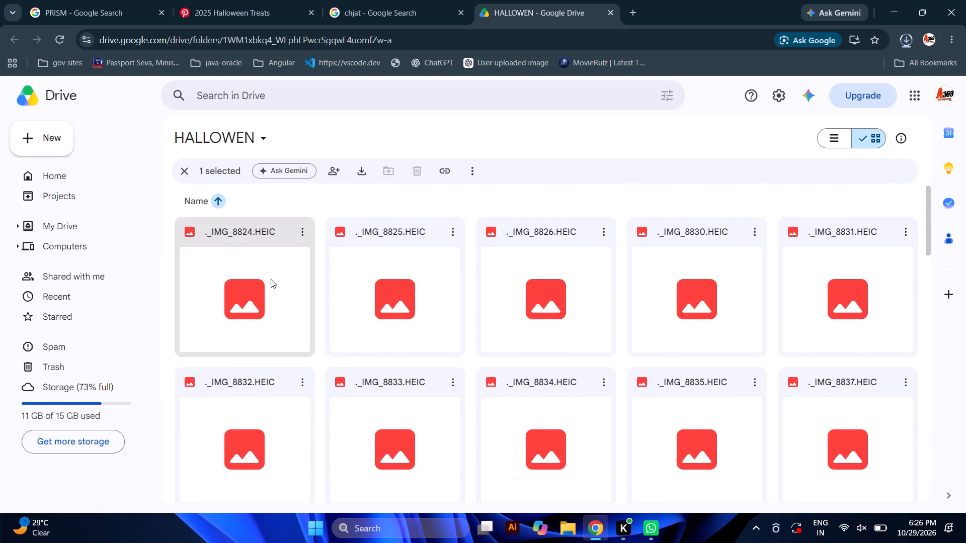
{"action": "left_click", "coordinate": [261, 286]}
{"action": "double_click", "coordinate": [261, 286]}
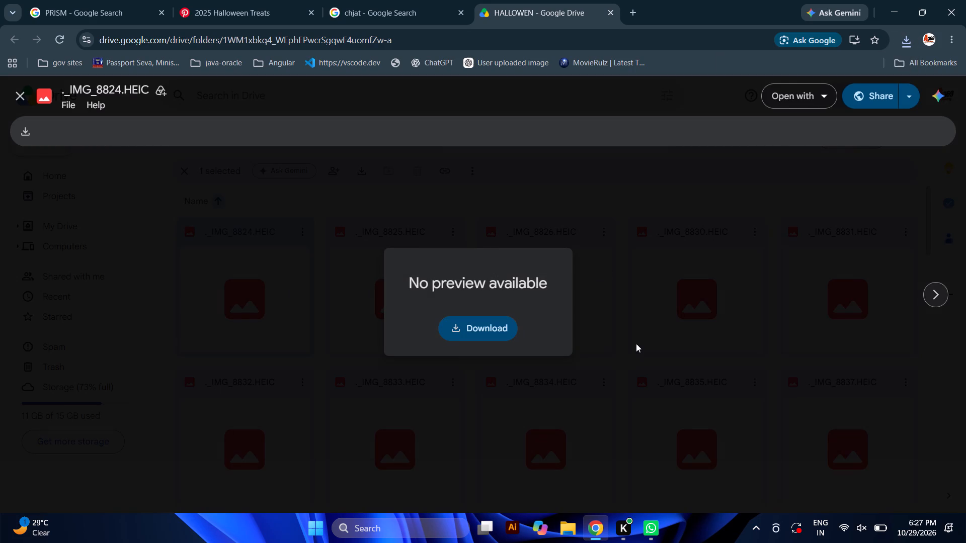
{"action": "left_click", "coordinate": [636, 343]}
Open the file ._IMG_8893.HEIC from the HALLOWEN folder and download it.
{"action": "scroll", "coordinate": [515, 334], "scroll_direction": "down", "scroll_amount": 7}
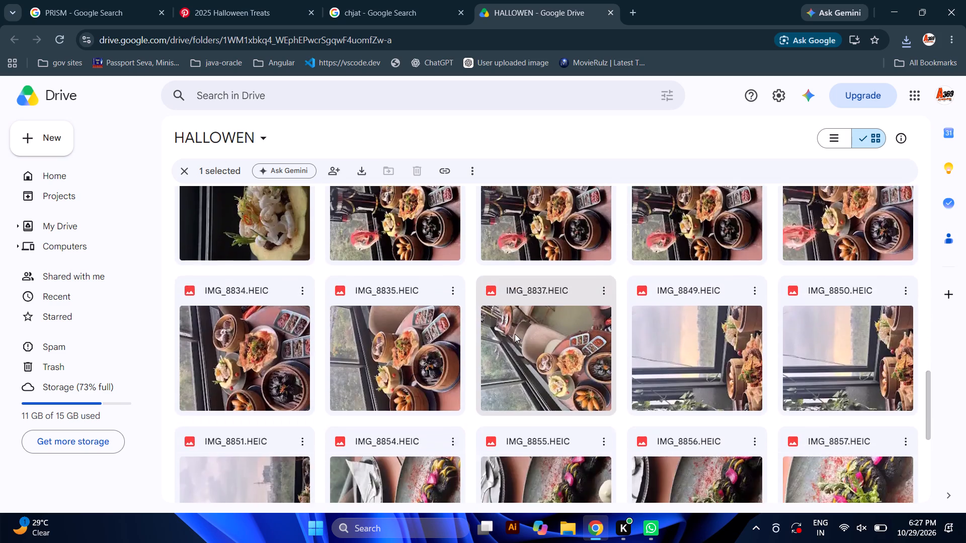
{"action": "scroll", "coordinate": [515, 334], "scroll_direction": "up", "scroll_amount": 2}
{"action": "double_click", "coordinate": [526, 291]}
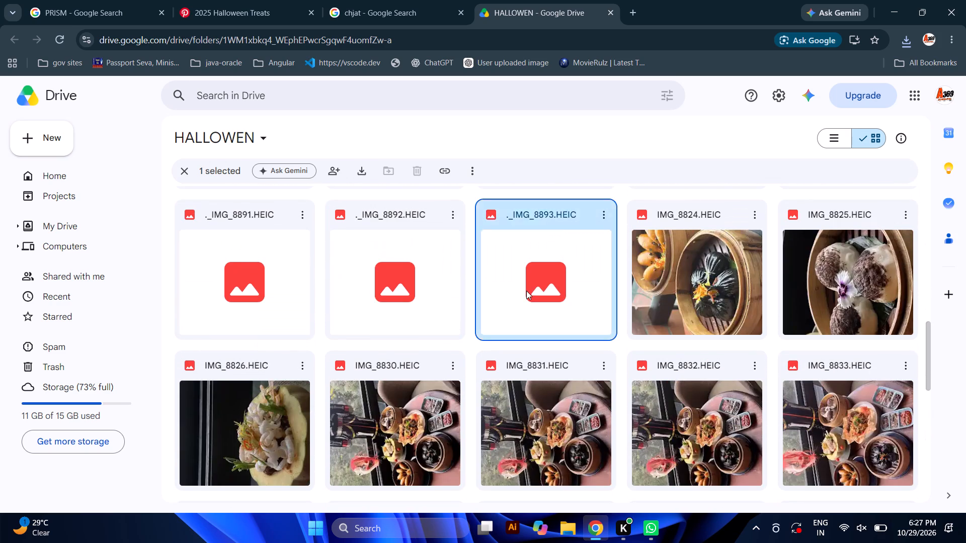
{"action": "left_click", "coordinate": [472, 325]}
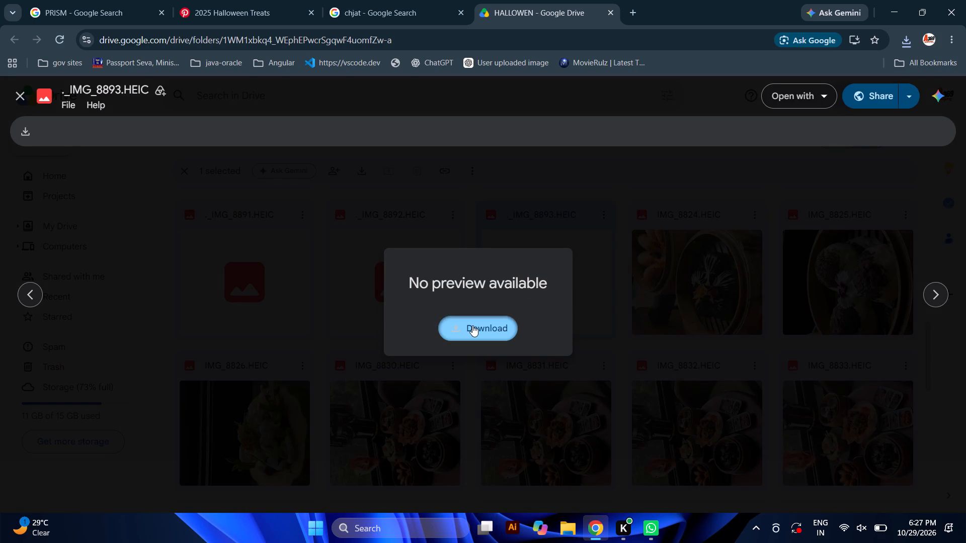
Open the downloaded _IMG_8893.HEIC in Photos to check it, and return to the HALLOWEN folder's file list.
{"action": "left_click", "coordinate": [905, 41]}
{"action": "double_click", "coordinate": [790, 100]}
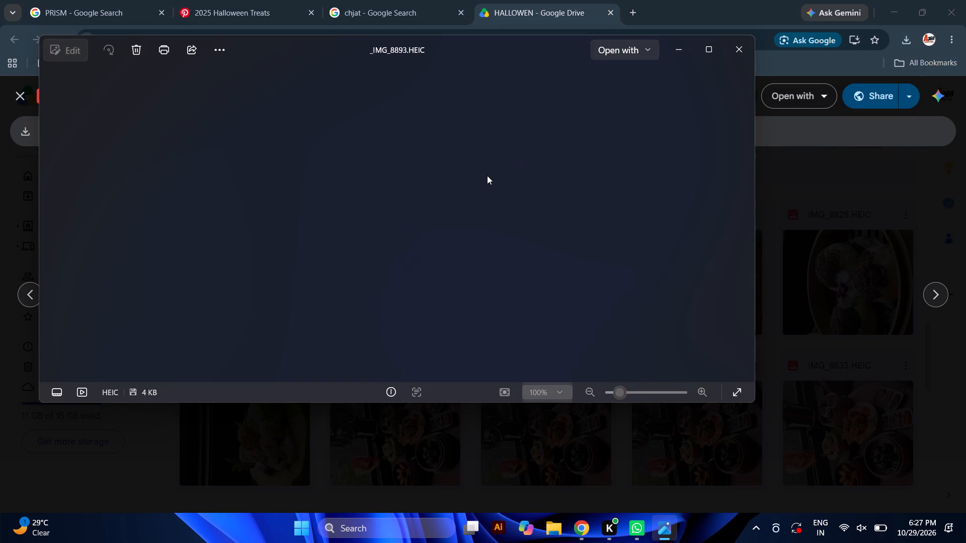
{"action": "scroll", "coordinate": [487, 175], "scroll_direction": "up", "scroll_amount": 2, "text": "ctrl"}
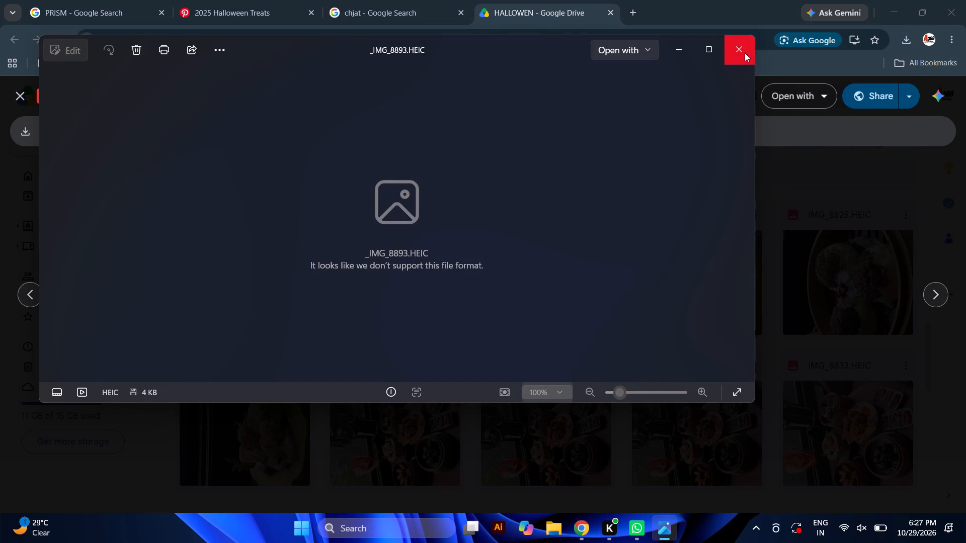
{"action": "left_click", "coordinate": [745, 53]}
{"action": "left_click", "coordinate": [703, 271]}
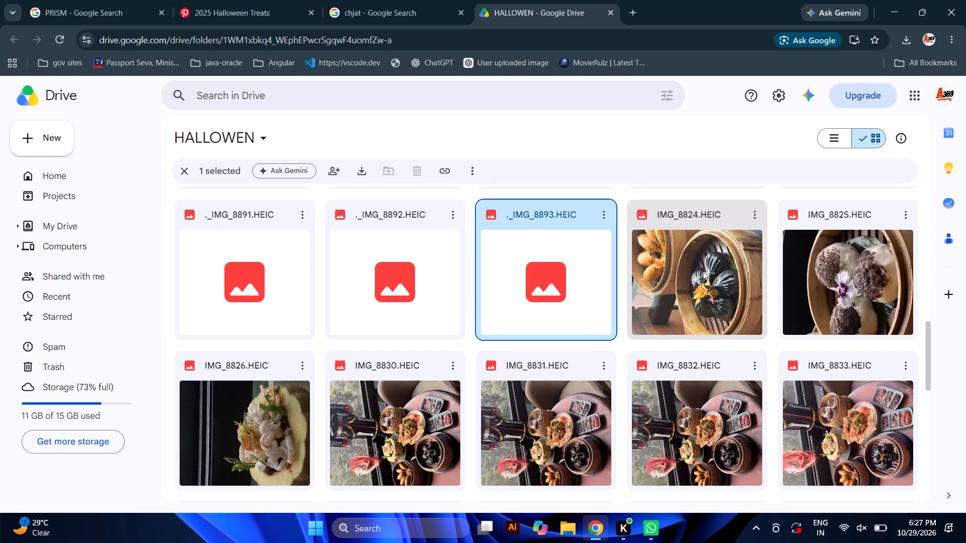
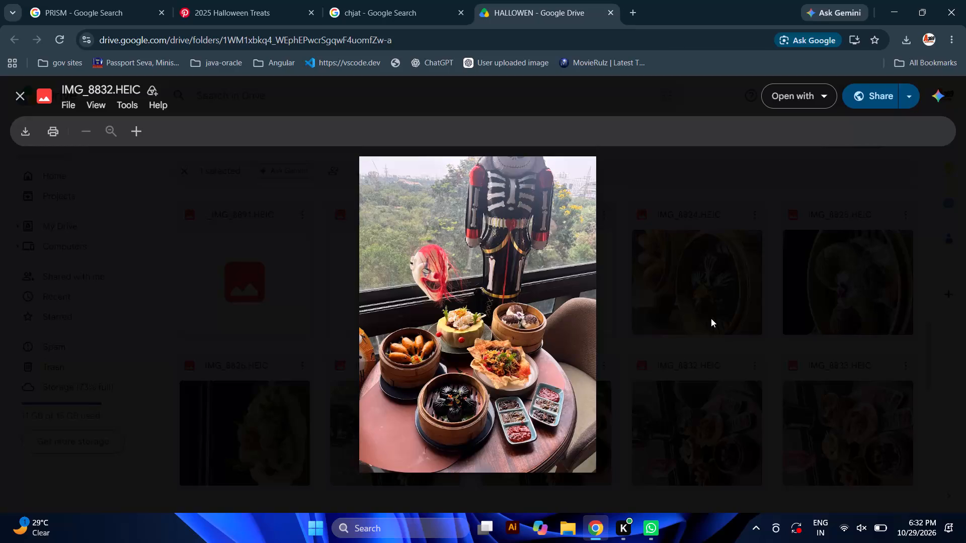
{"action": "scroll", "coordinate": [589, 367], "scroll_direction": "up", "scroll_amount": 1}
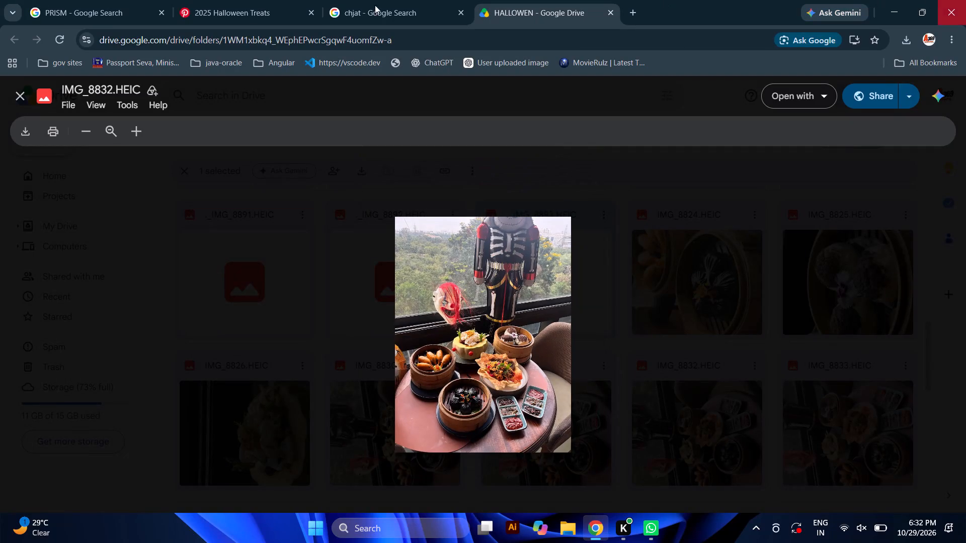
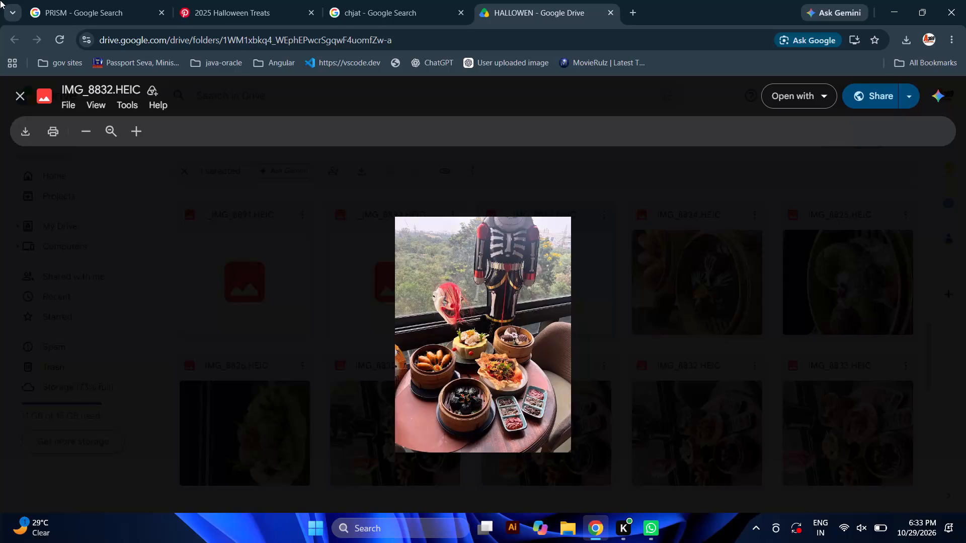
Leave the IMG_8832.HEIC preview and open IMG_8835.HEIC from the HALLOWEN folder to examine the food photo.
{"action": "left_click", "coordinate": [295, 251]}
{"action": "scroll", "coordinate": [644, 426], "scroll_direction": "down", "scroll_amount": 1}
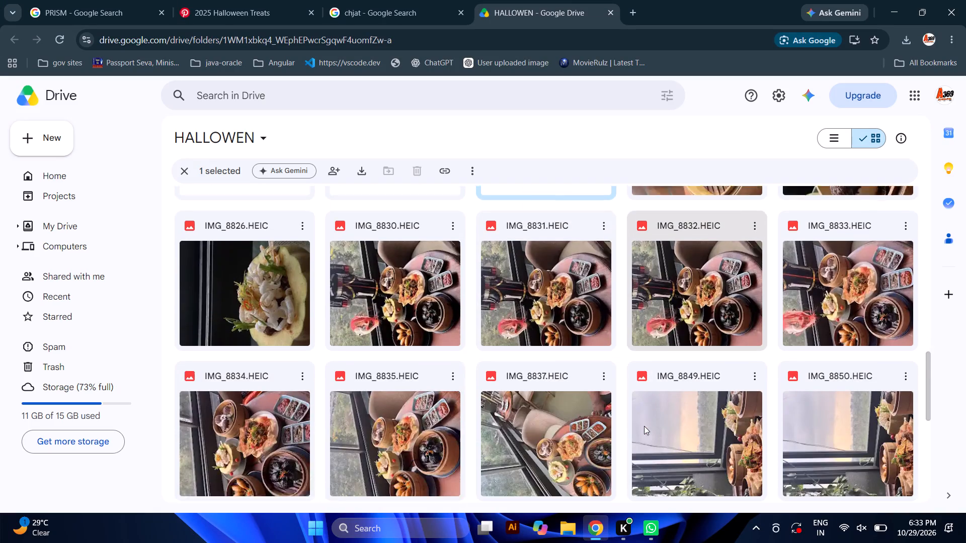
{"action": "scroll", "coordinate": [644, 426], "scroll_direction": "down", "scroll_amount": 2}
{"action": "left_click", "coordinate": [738, 362]}
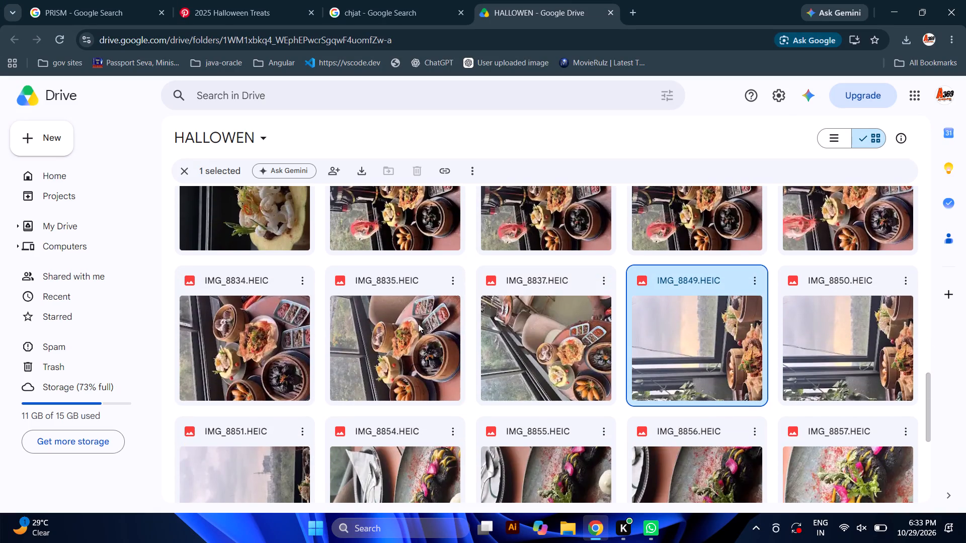
{"action": "double_click", "coordinate": [398, 325]}
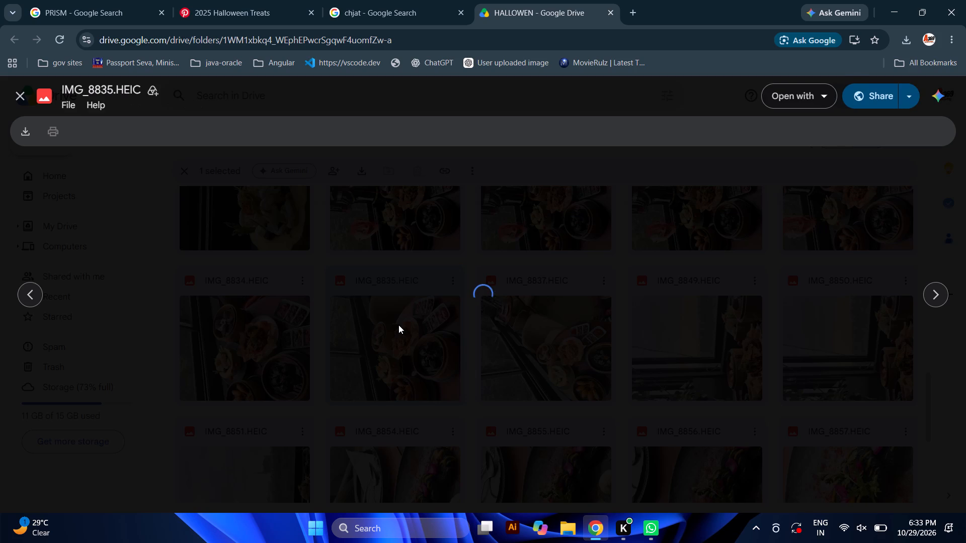
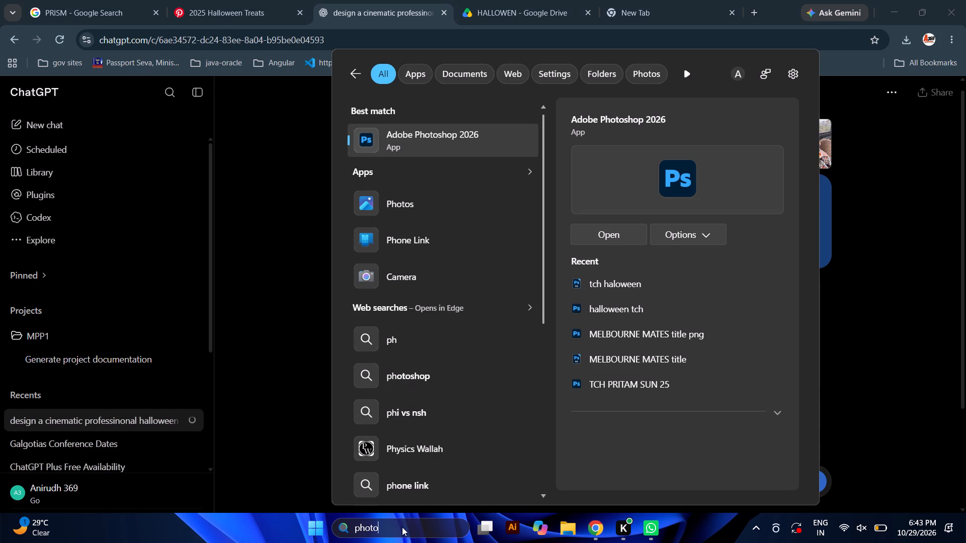
{"action": "key", "text": "Return"}
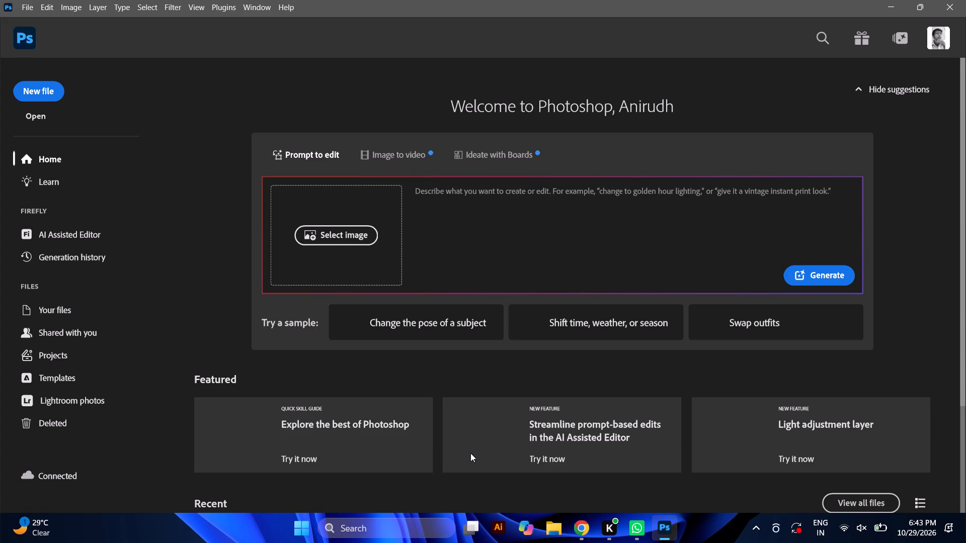
Set up a new Photoshop document 3 inches wide and 4 inches high.
{"action": "scroll", "coordinate": [470, 453], "scroll_direction": "down", "scroll_amount": 1}
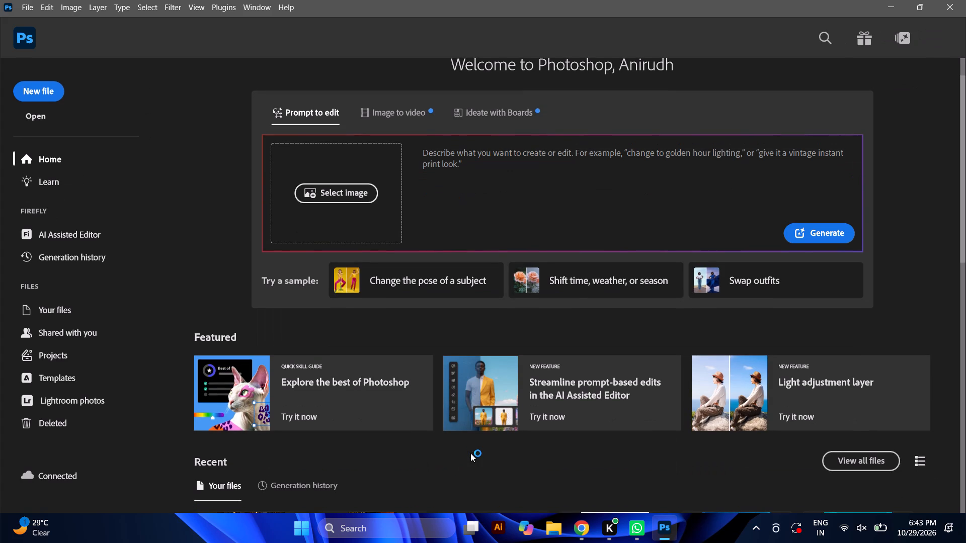
{"action": "scroll", "coordinate": [470, 453], "scroll_direction": "down", "scroll_amount": 7}
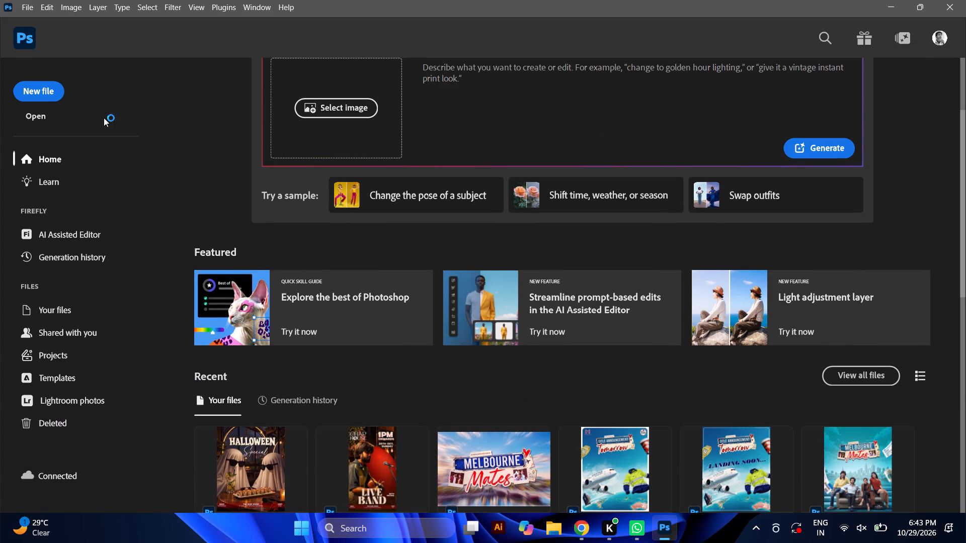
{"action": "left_click", "coordinate": [54, 90]}
{"action": "left_click", "coordinate": [28, 89]}
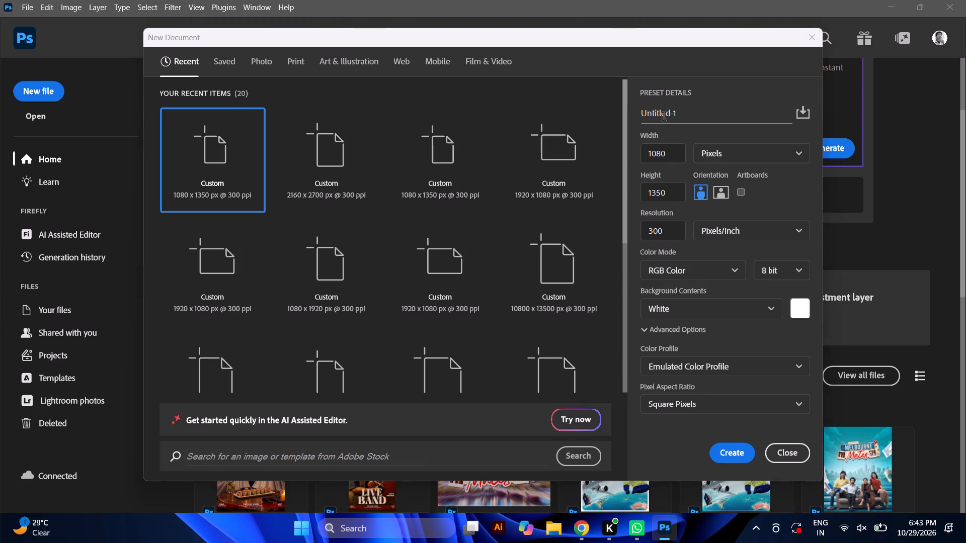
{"action": "left_click", "coordinate": [740, 157]}
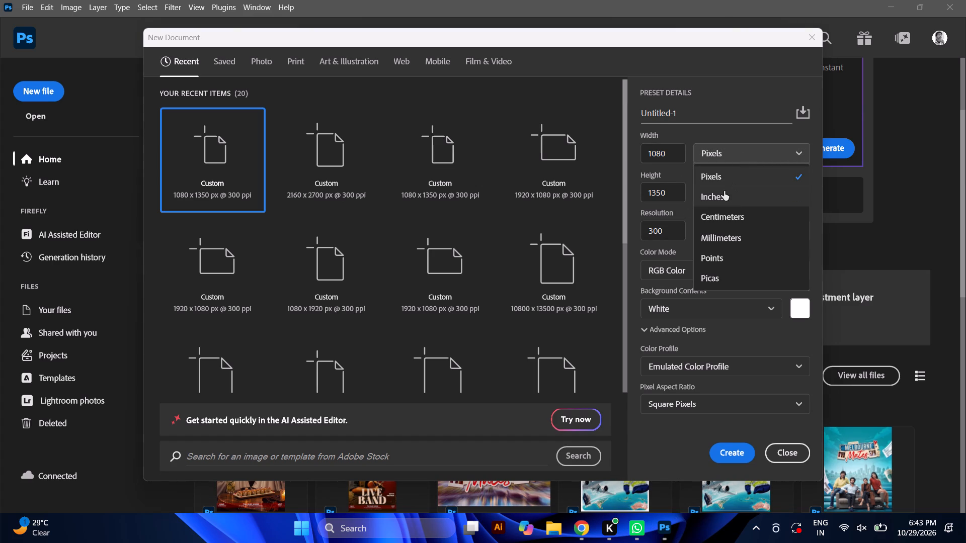
{"action": "left_click", "coordinate": [724, 191]}
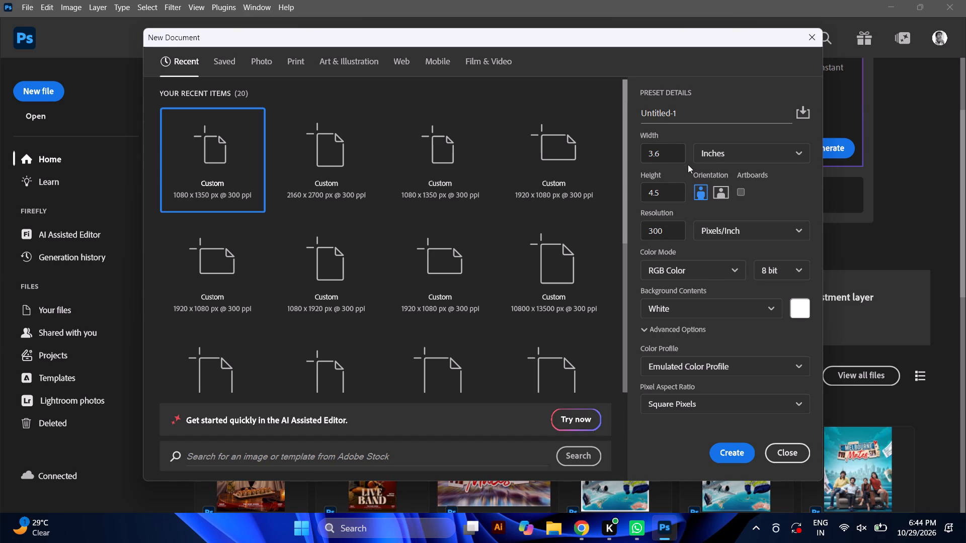
{"action": "double_click", "coordinate": [663, 153]}
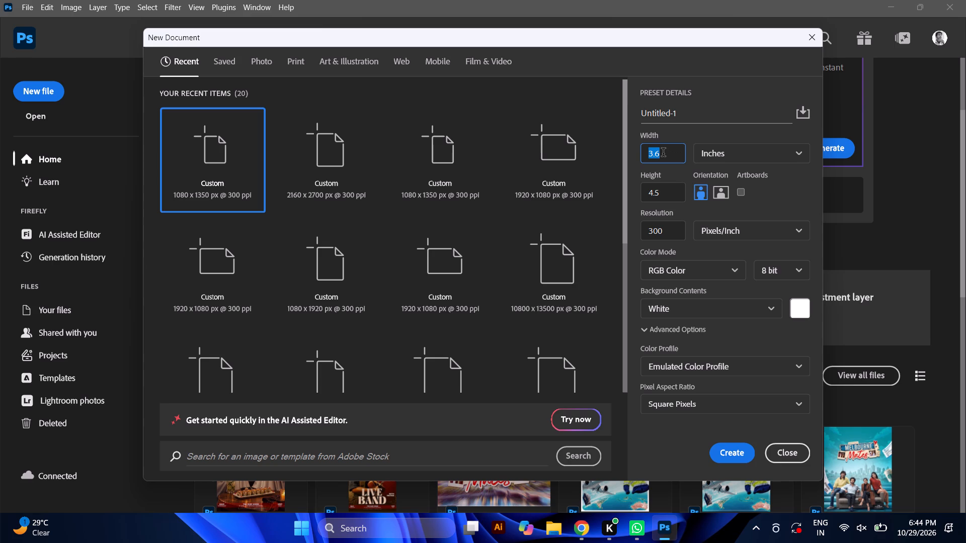
{"action": "key", "text": "3"}
{"action": "double_click", "coordinate": [662, 193]}
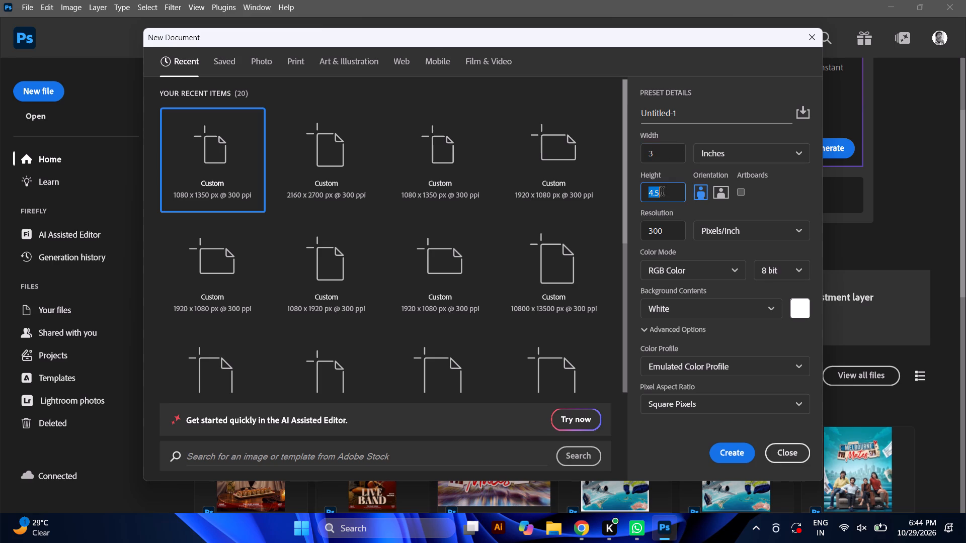
{"action": "key", "text": "4"}
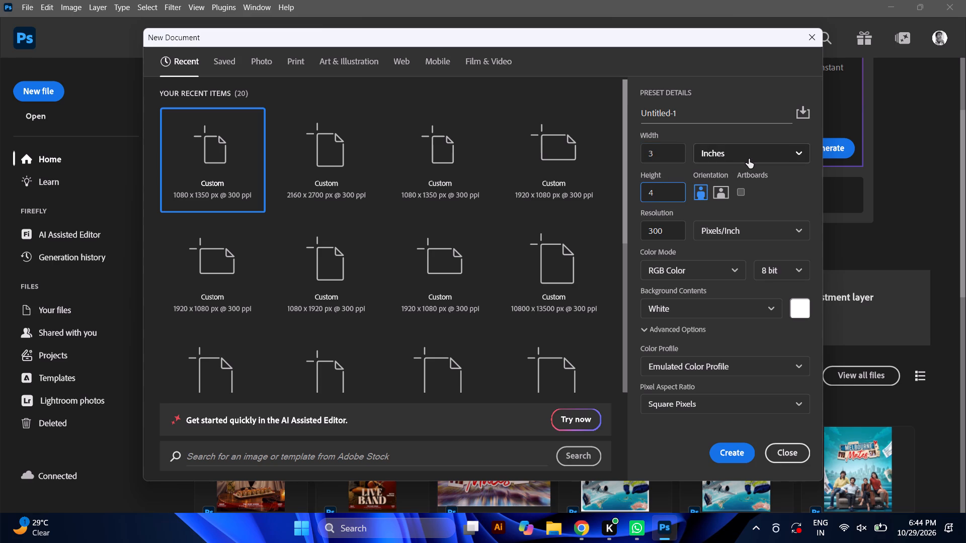
Switch the new document's units to pixels and create the blank canvas.
{"action": "left_click", "coordinate": [749, 159]}
{"action": "left_click", "coordinate": [737, 179]}
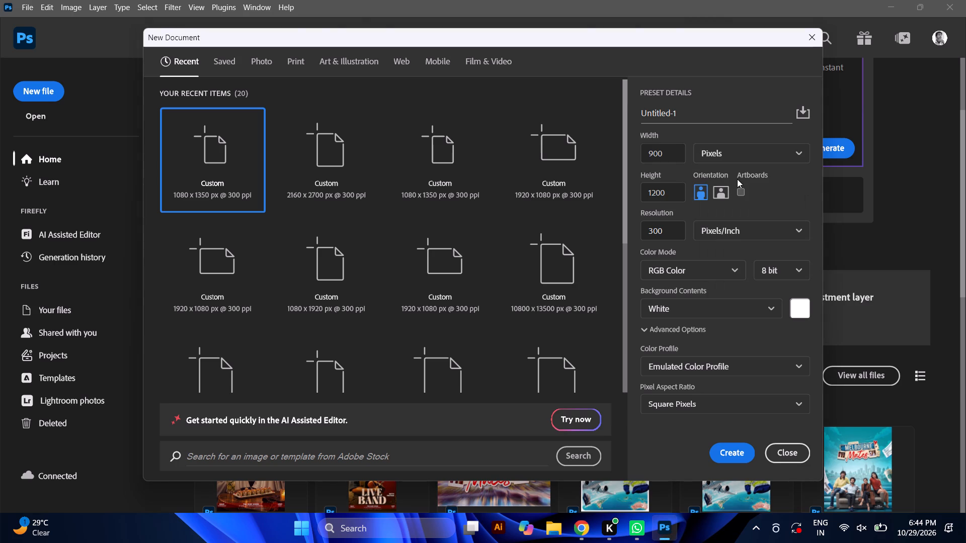
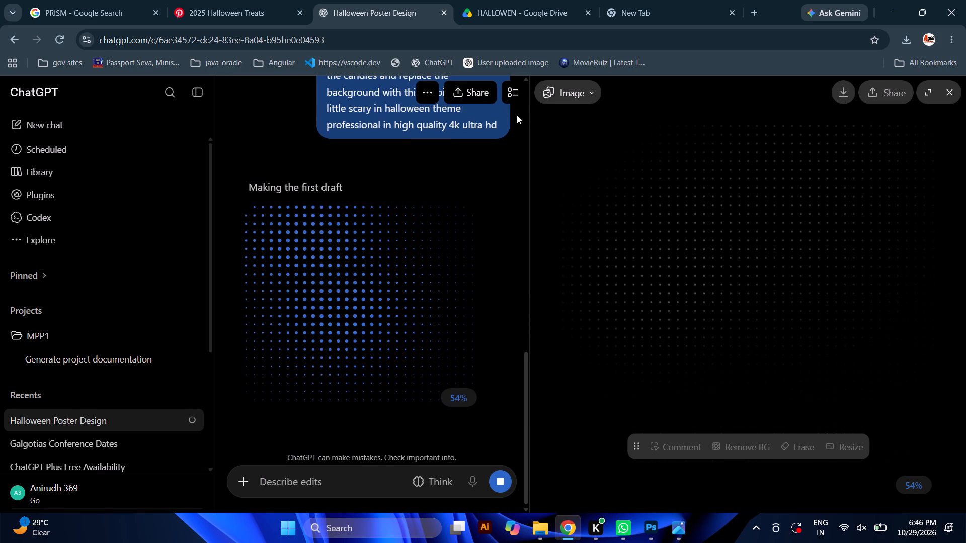
Switch to Pinterest and search for "halloween events".
{"action": "left_click", "coordinate": [280, 0]}
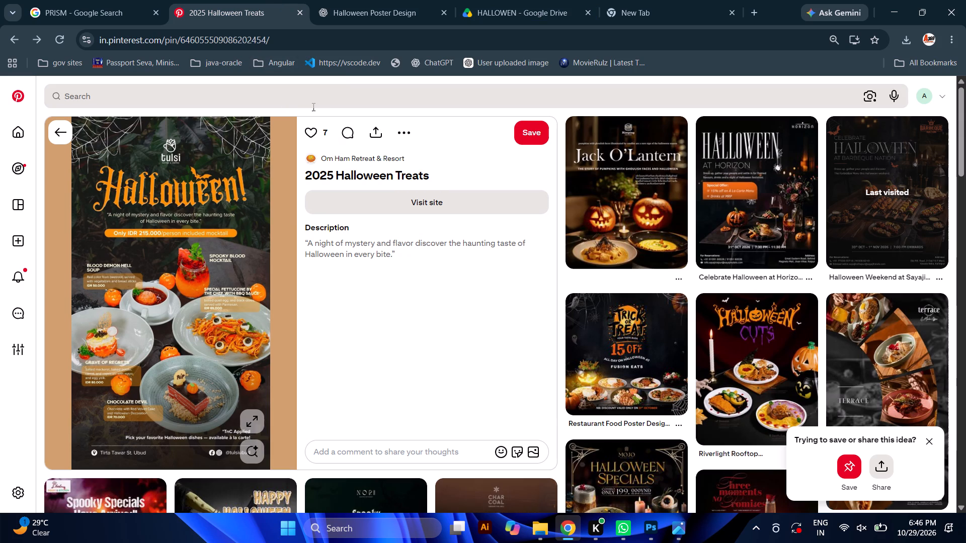
{"action": "left_click", "coordinate": [286, 101]}
{"action": "type", "text": "halloween events"}
{"action": "key", "text": "space"}
{"action": "key", "text": "Return"}
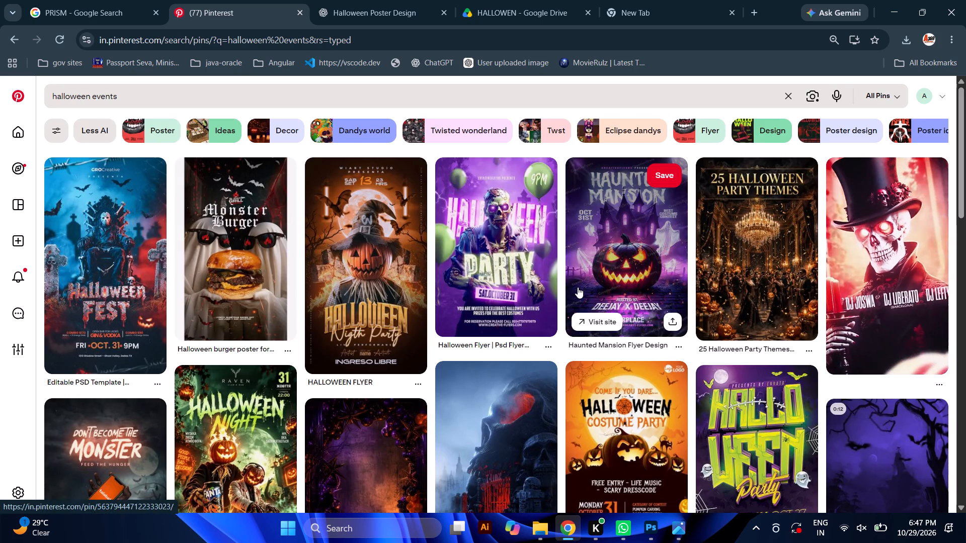
Look through the Halloween events pins for poster design and background references.
{"action": "scroll", "coordinate": [578, 287], "scroll_direction": "down", "scroll_amount": 4}
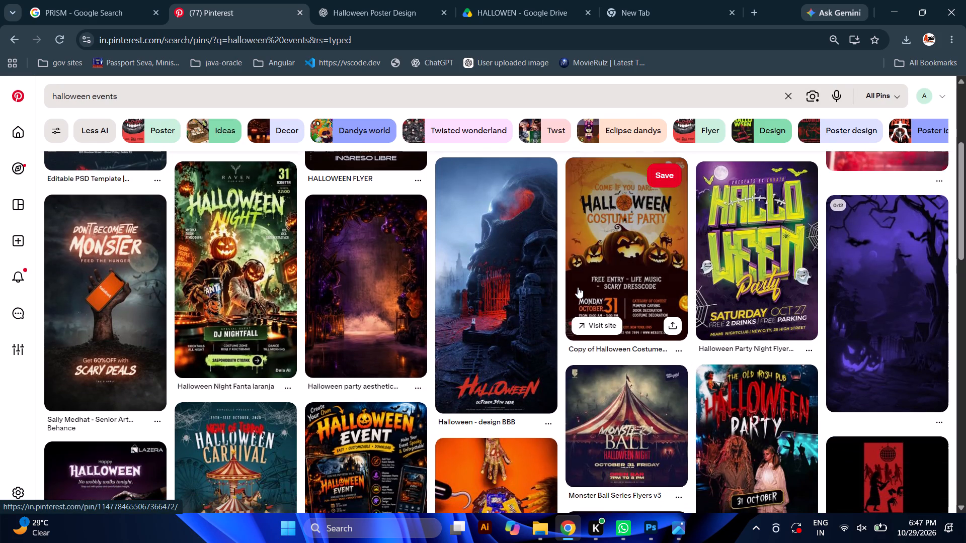
{"action": "scroll", "coordinate": [578, 287], "scroll_direction": "down", "scroll_amount": 1}
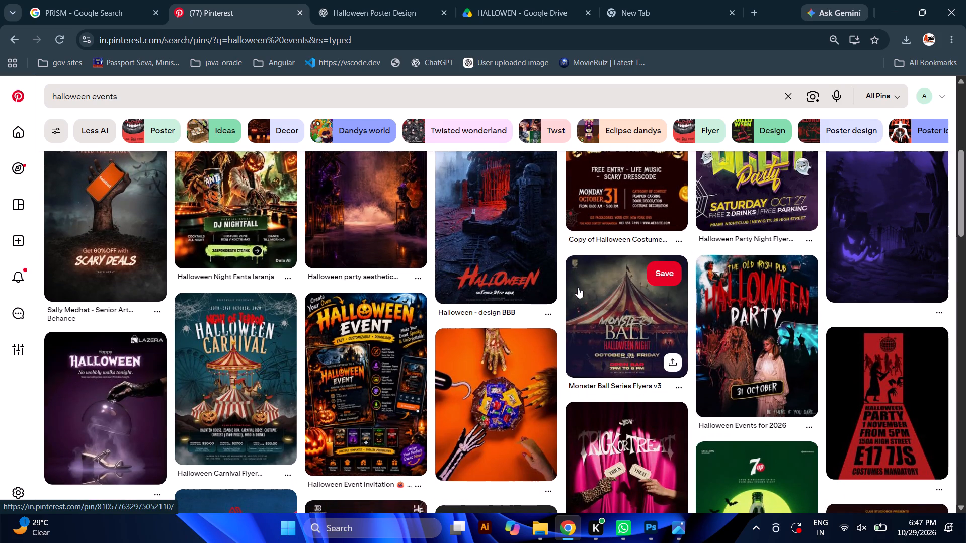
{"action": "scroll", "coordinate": [578, 287], "scroll_direction": "down", "scroll_amount": 1}
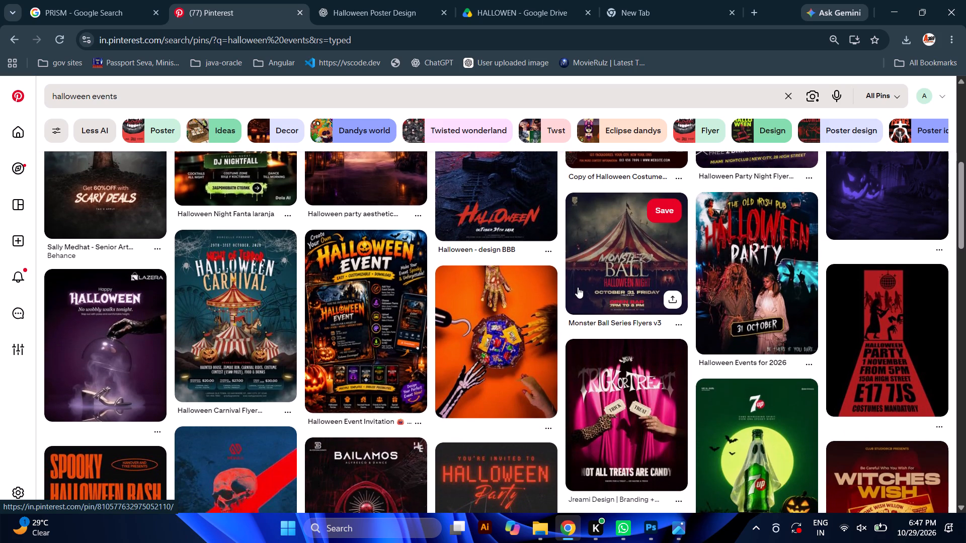
{"action": "scroll", "coordinate": [578, 287], "scroll_direction": "down", "scroll_amount": 4}
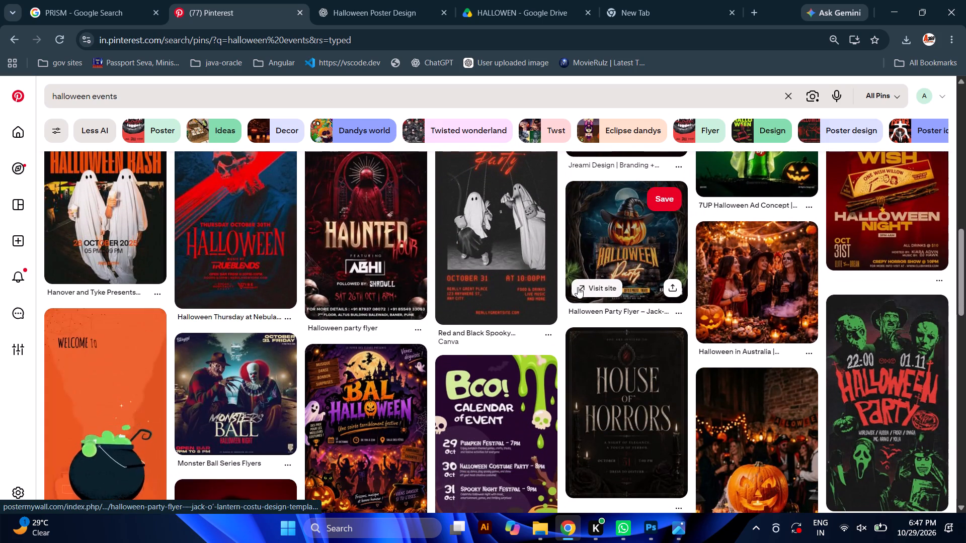
{"action": "scroll", "coordinate": [549, 298], "scroll_direction": "down", "scroll_amount": 2}
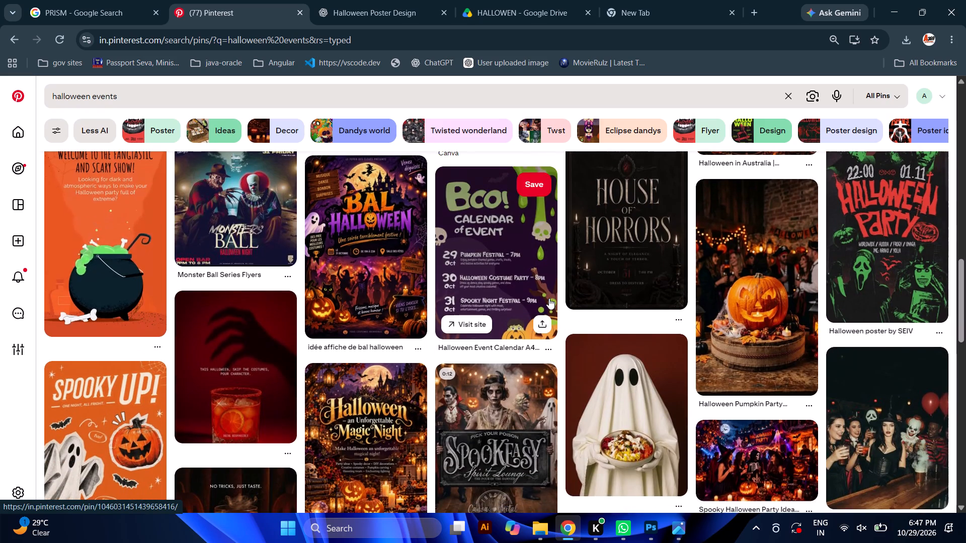
{"action": "scroll", "coordinate": [549, 298], "scroll_direction": "down", "scroll_amount": 5}
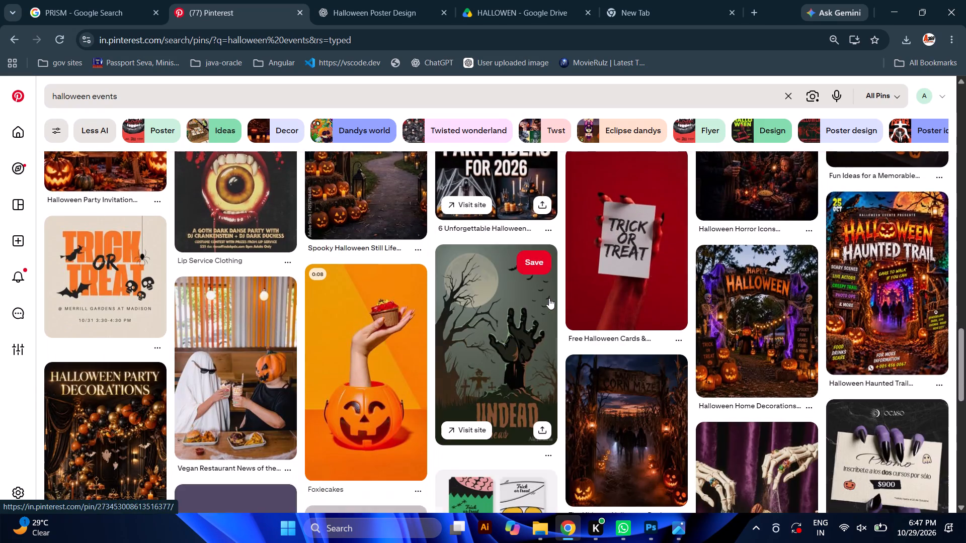
{"action": "scroll", "coordinate": [549, 298], "scroll_direction": "down", "scroll_amount": 7}
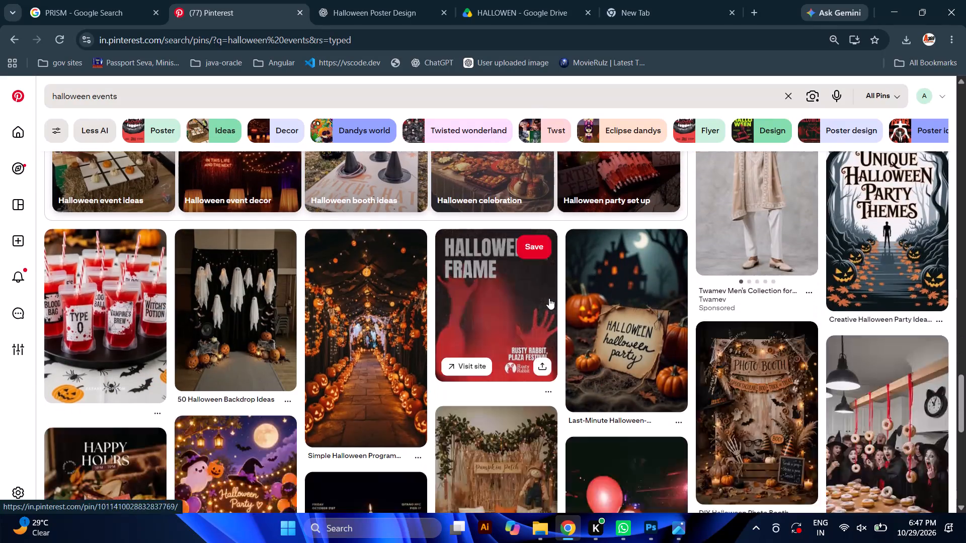
{"action": "scroll", "coordinate": [549, 298], "scroll_direction": "down", "scroll_amount": 7}
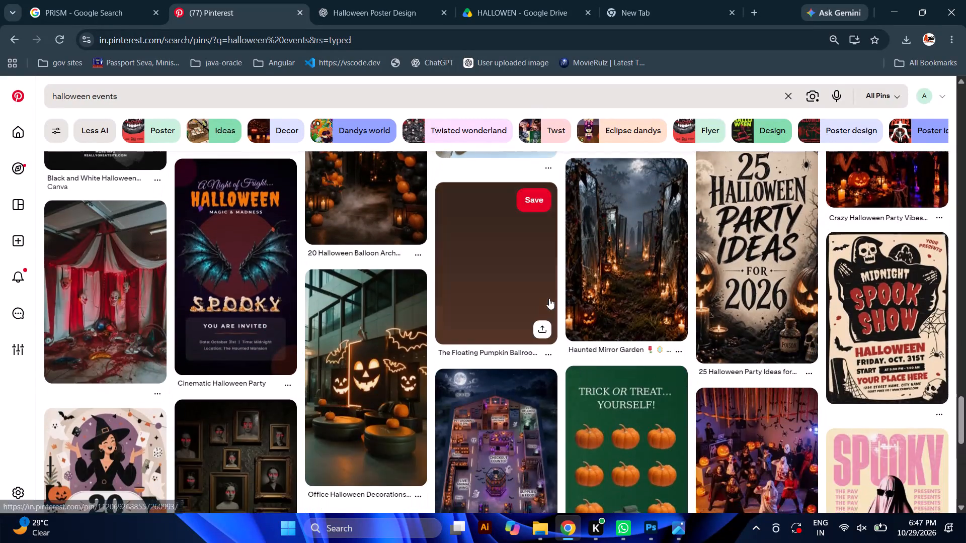
{"action": "scroll", "coordinate": [549, 298], "scroll_direction": "down", "scroll_amount": 6}
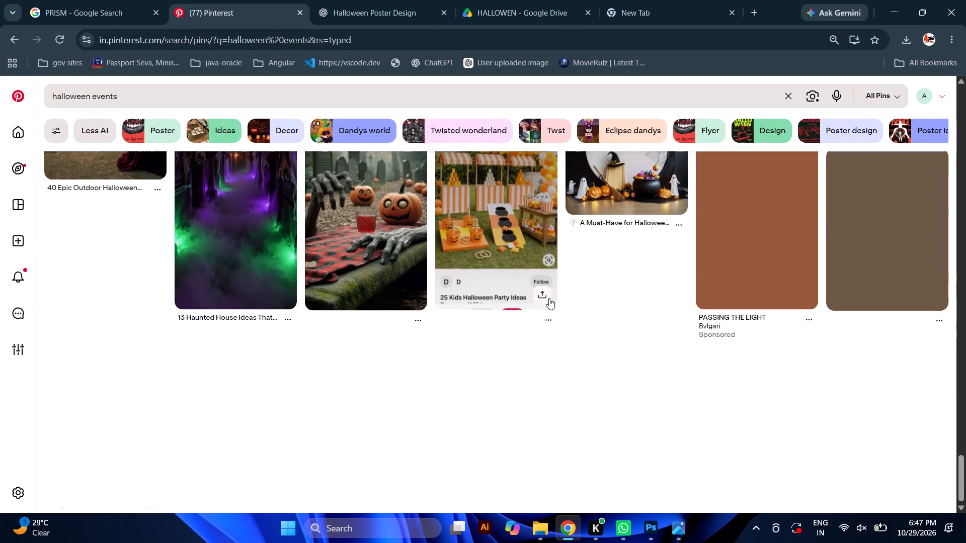
{"action": "scroll", "coordinate": [549, 298], "scroll_direction": "down", "scroll_amount": 7}
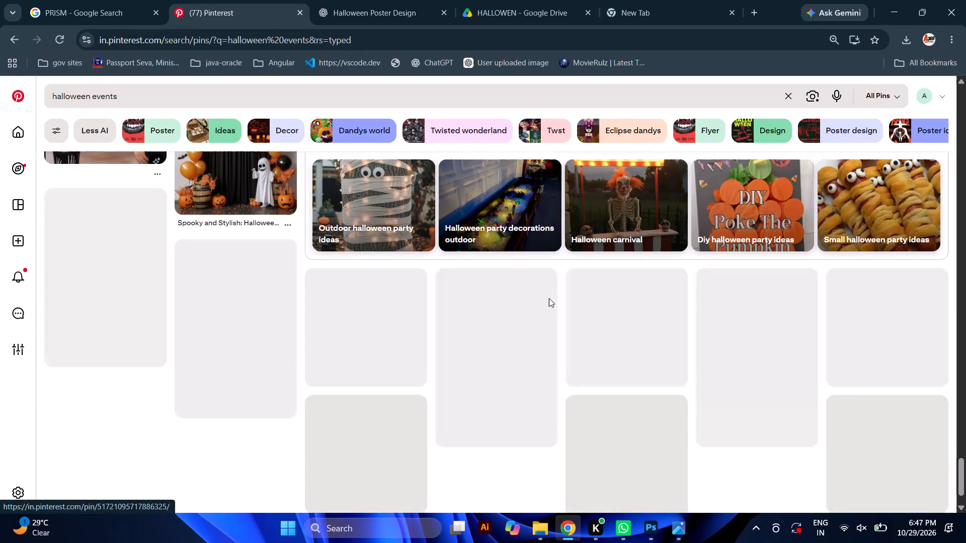
{"action": "scroll", "coordinate": [549, 298], "scroll_direction": "down", "scroll_amount": 8}
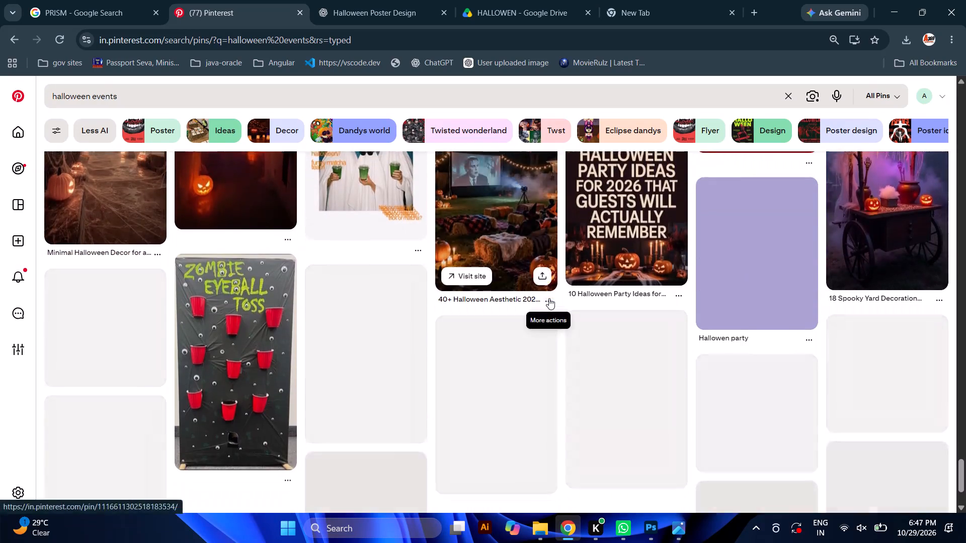
{"action": "scroll", "coordinate": [549, 298], "scroll_direction": "down", "scroll_amount": 3}
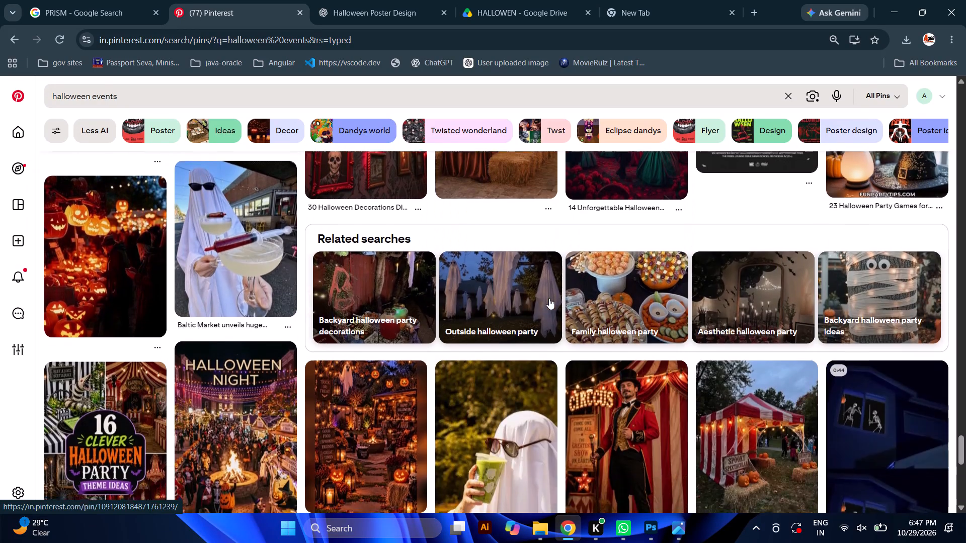
{"action": "scroll", "coordinate": [549, 298], "scroll_direction": "down", "scroll_amount": 2}
{"action": "scroll", "coordinate": [549, 298], "scroll_direction": "up", "scroll_amount": 7}
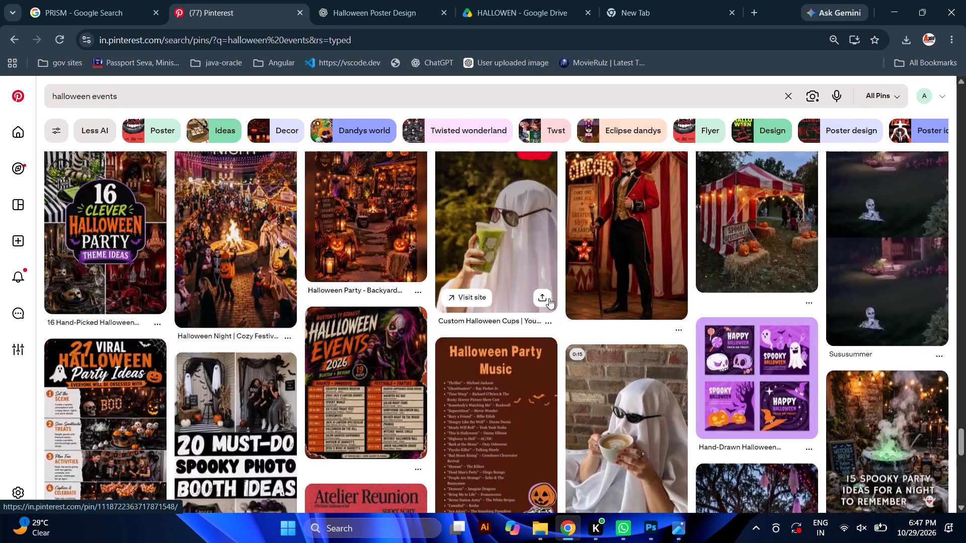
{"action": "scroll", "coordinate": [549, 298], "scroll_direction": "up", "scroll_amount": 15}
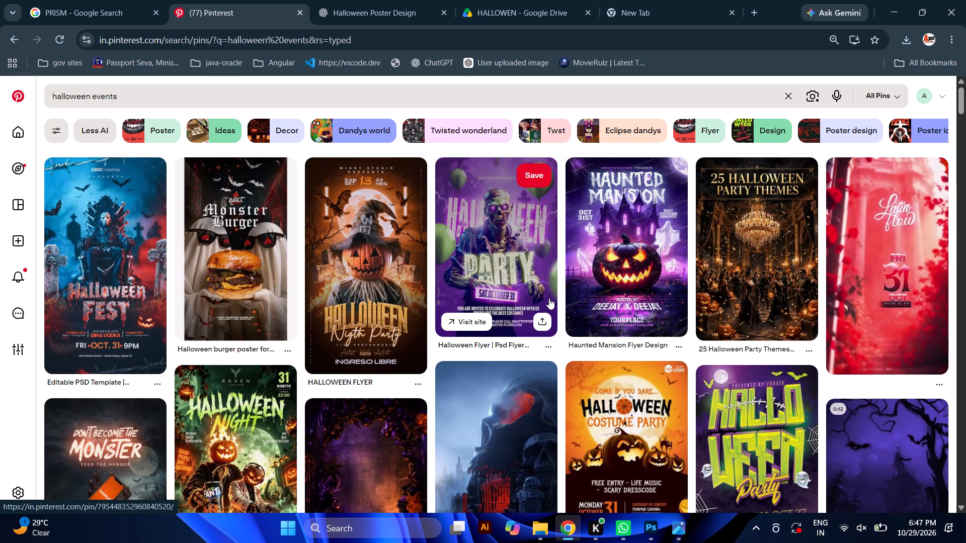
Narrow the Halloween pins to poster design and download the image from the "Halloween - design BBB" pin.
{"action": "left_click", "coordinate": [821, 125]}
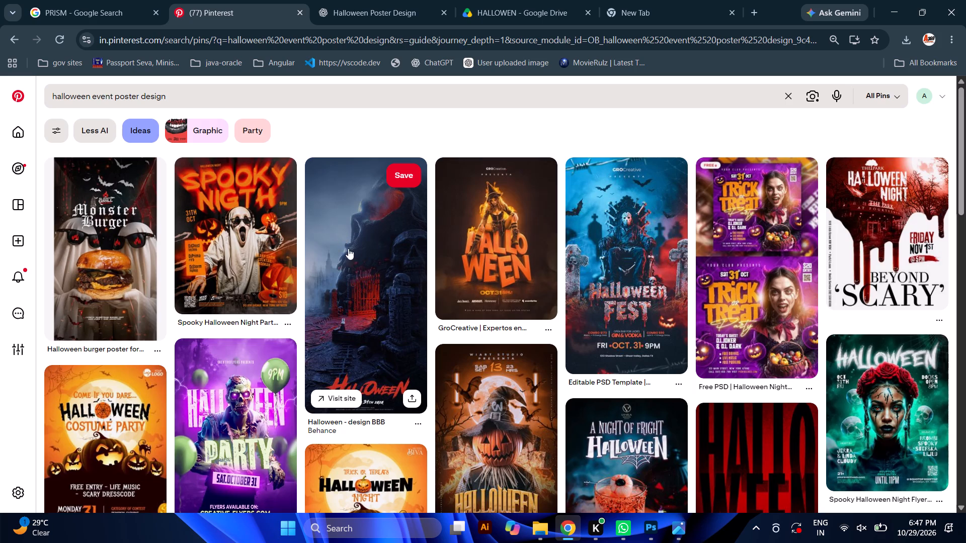
{"action": "left_click", "coordinate": [356, 267]}
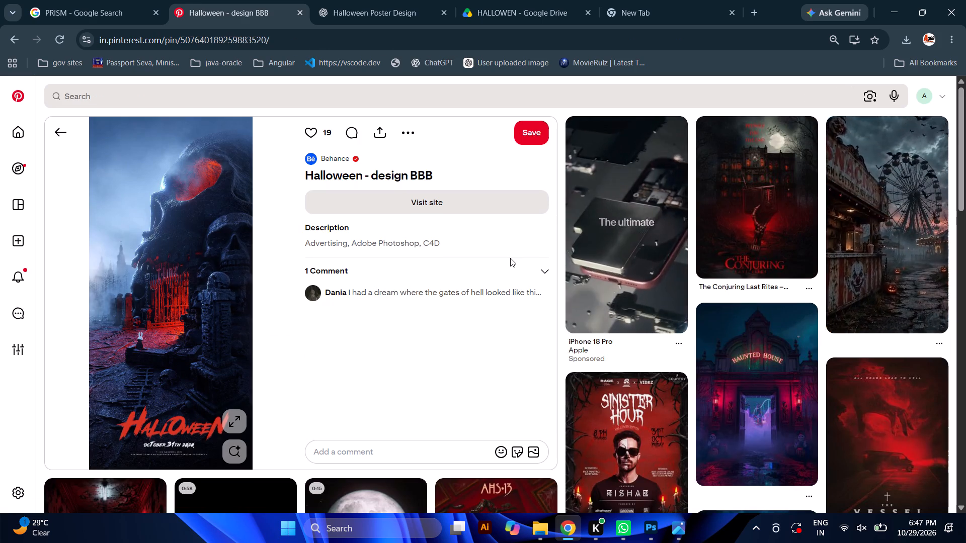
{"action": "scroll", "coordinate": [510, 258], "scroll_direction": "down", "scroll_amount": 3}
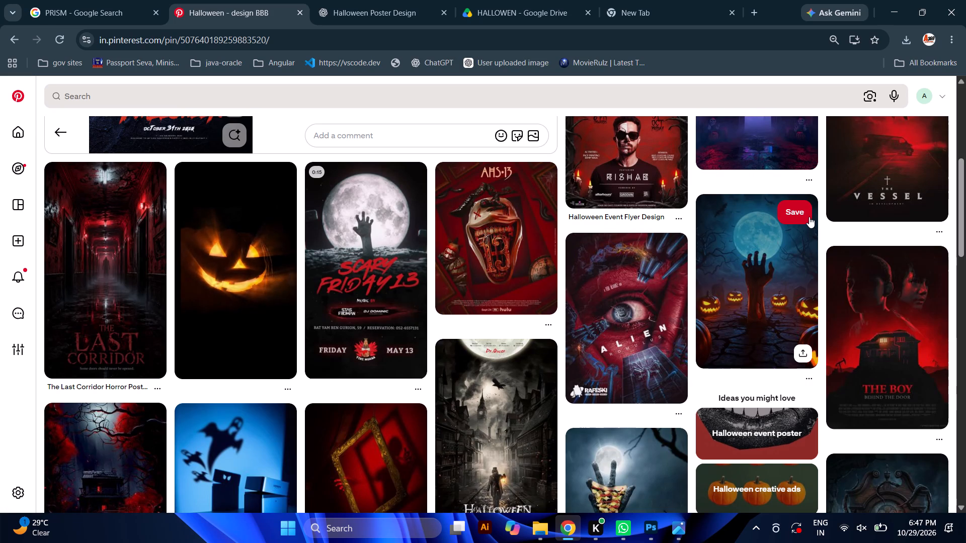
{"action": "scroll", "coordinate": [809, 217], "scroll_direction": "up", "scroll_amount": 1}
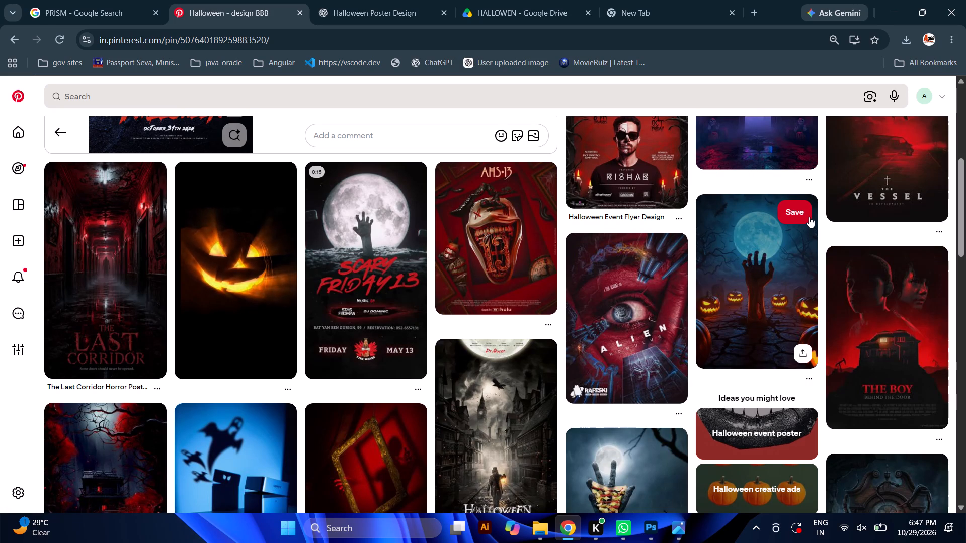
{"action": "scroll", "coordinate": [809, 217], "scroll_direction": "up", "scroll_amount": 4}
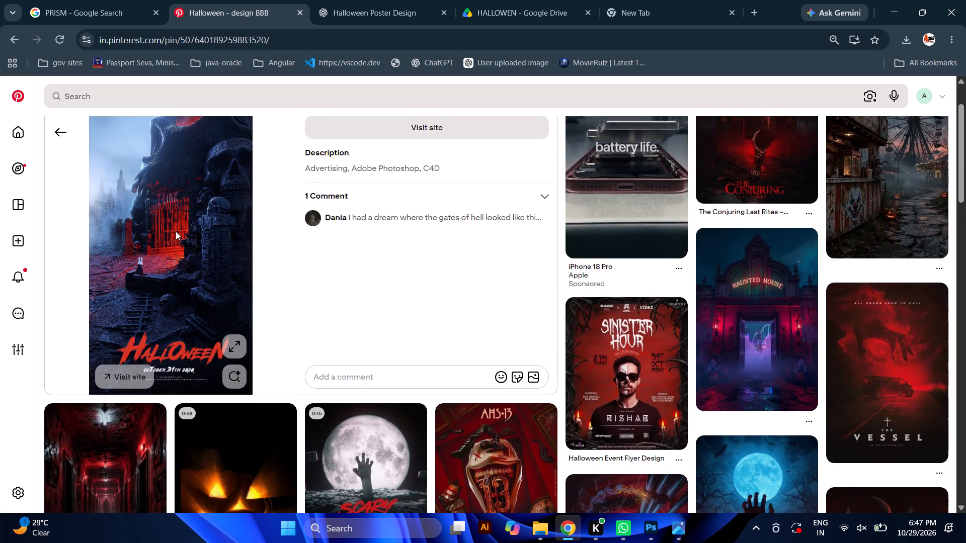
{"action": "right_click", "coordinate": [176, 231]}
{"action": "left_click", "coordinate": [211, 270]}
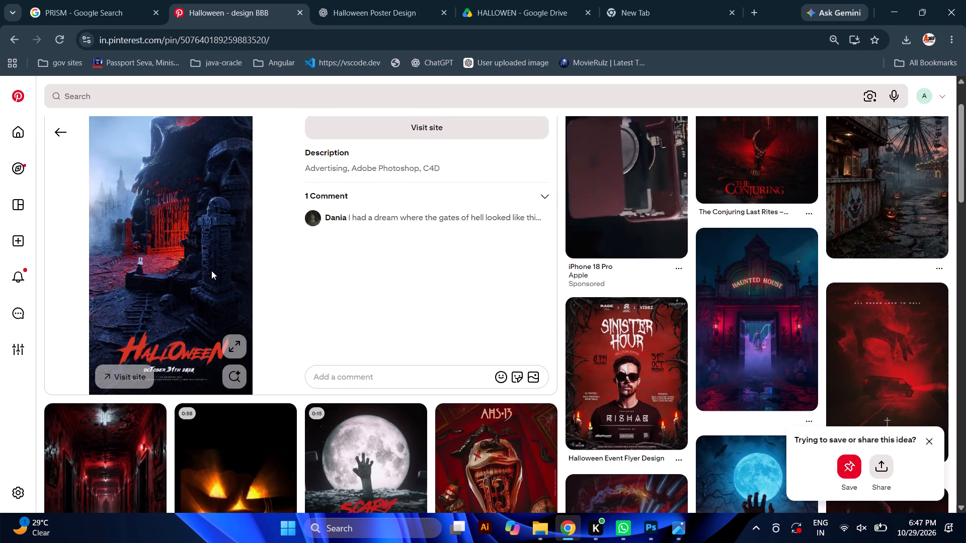
{"action": "key", "text": "Return"}
Look through the related horror and Halloween posters, including those shown with the AHS-13 pin, for another reference image.
{"action": "scroll", "coordinate": [211, 270], "scroll_direction": "down", "scroll_amount": 2}
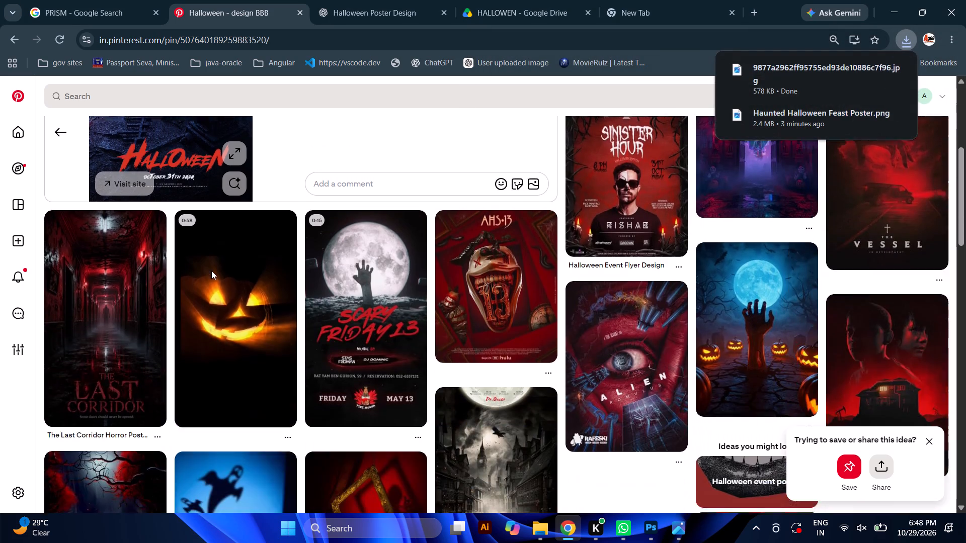
{"action": "scroll", "coordinate": [211, 270], "scroll_direction": "down", "scroll_amount": 3}
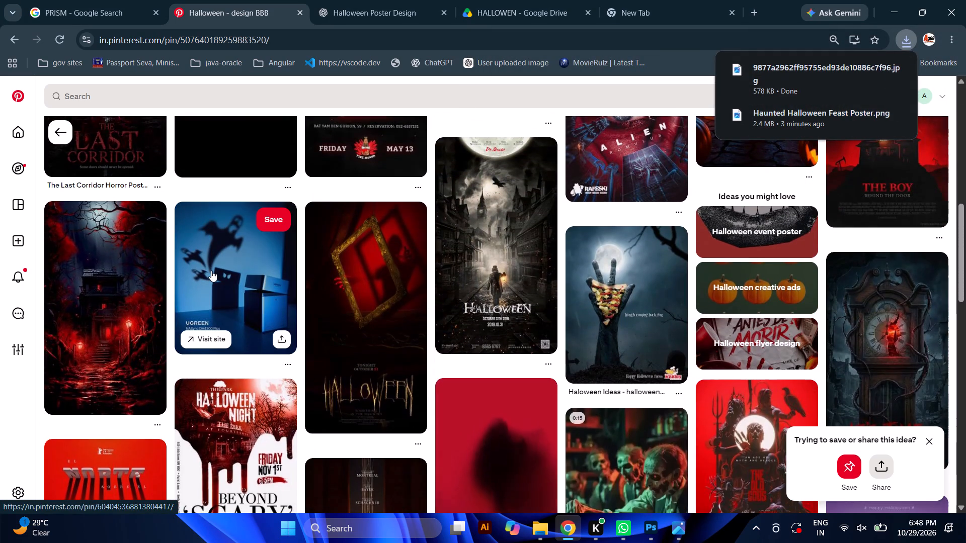
{"action": "scroll", "coordinate": [211, 270], "scroll_direction": "down", "scroll_amount": 3}
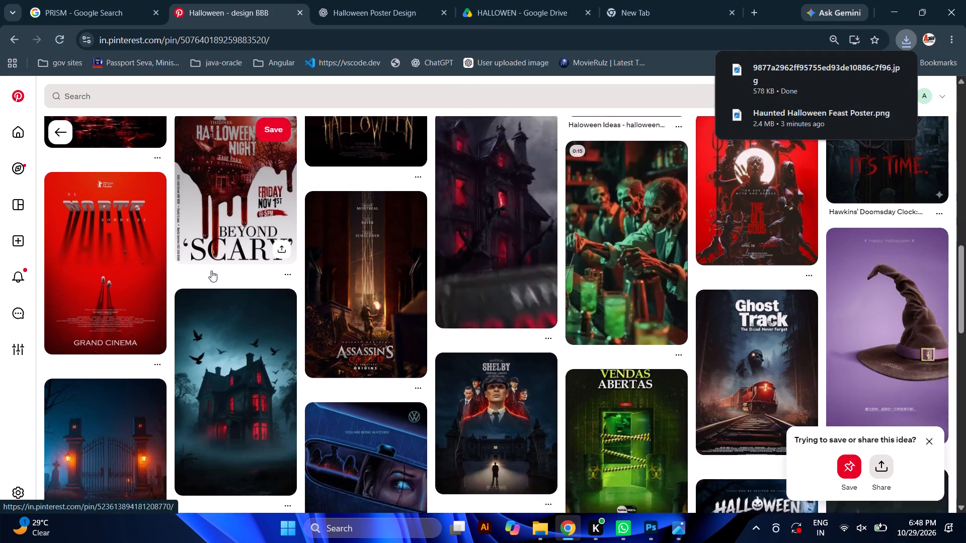
{"action": "scroll", "coordinate": [211, 270], "scroll_direction": "up", "scroll_amount": 2}
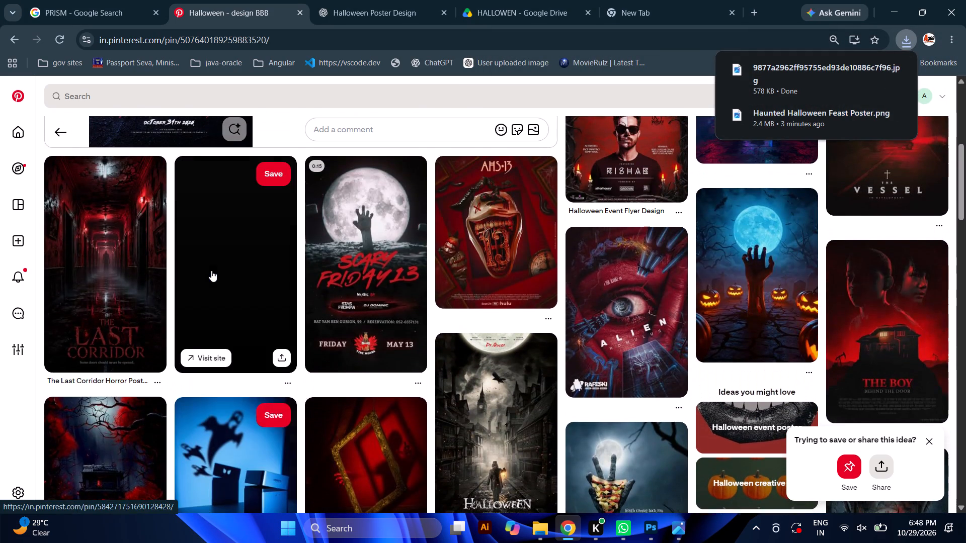
{"action": "left_click", "coordinate": [440, 244]}
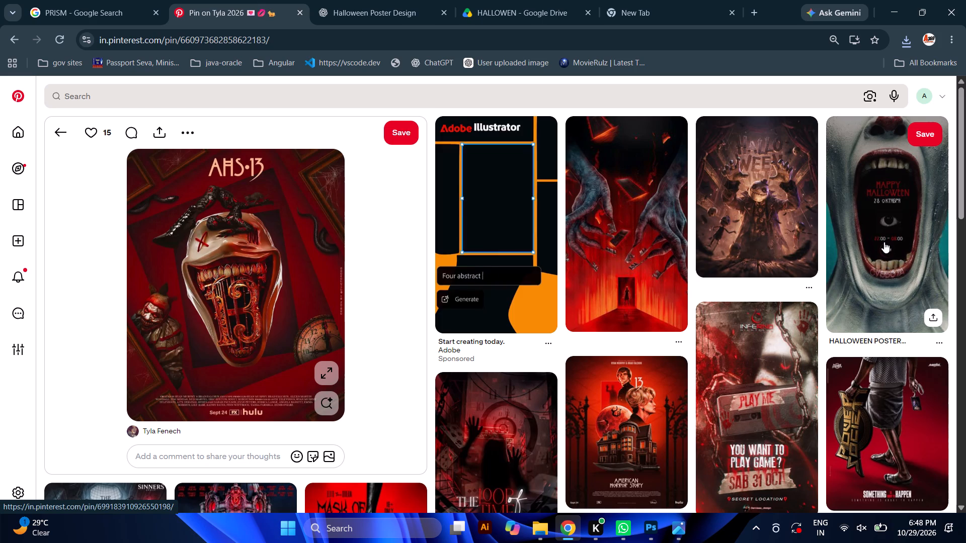
{"action": "scroll", "coordinate": [884, 242], "scroll_direction": "down", "scroll_amount": 1}
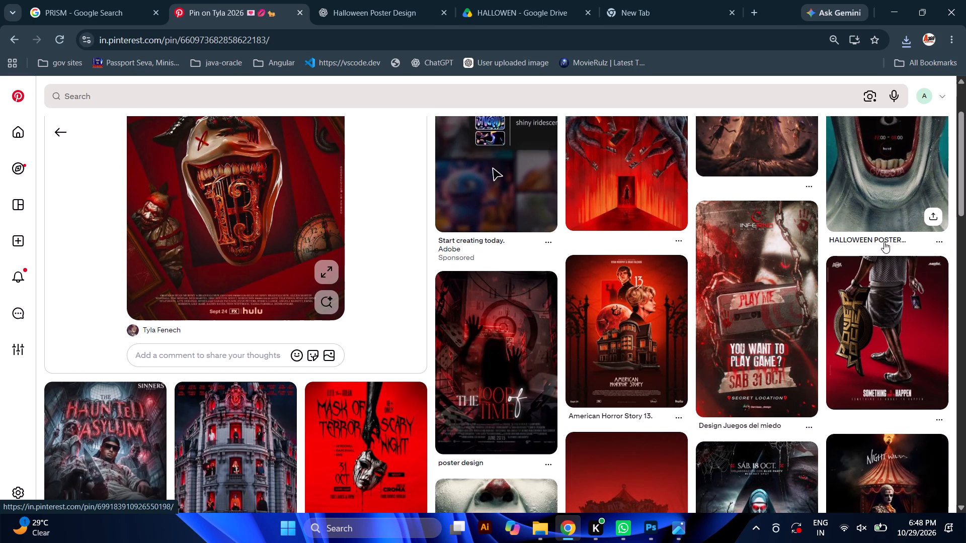
{"action": "scroll", "coordinate": [884, 242], "scroll_direction": "down", "scroll_amount": 3}
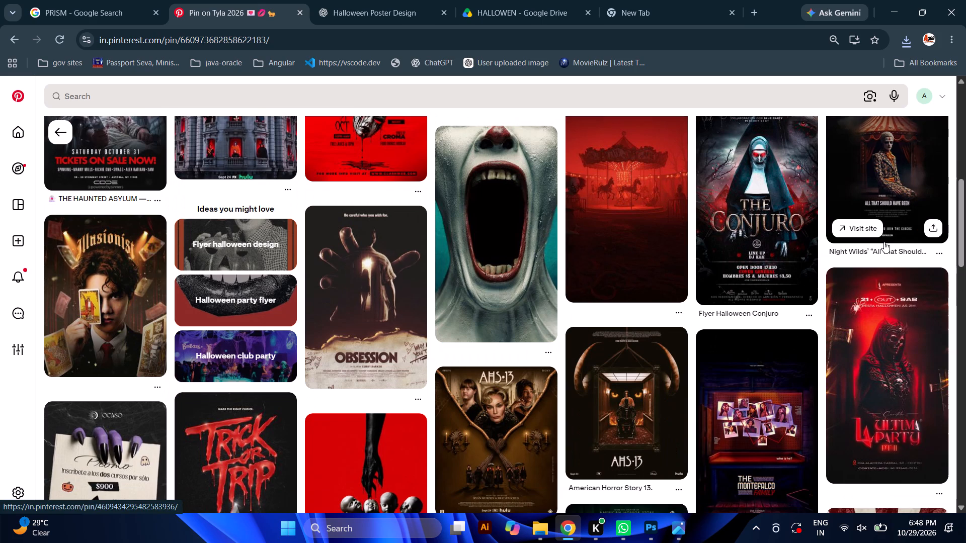
{"action": "scroll", "coordinate": [713, 367], "scroll_direction": "down", "scroll_amount": 3}
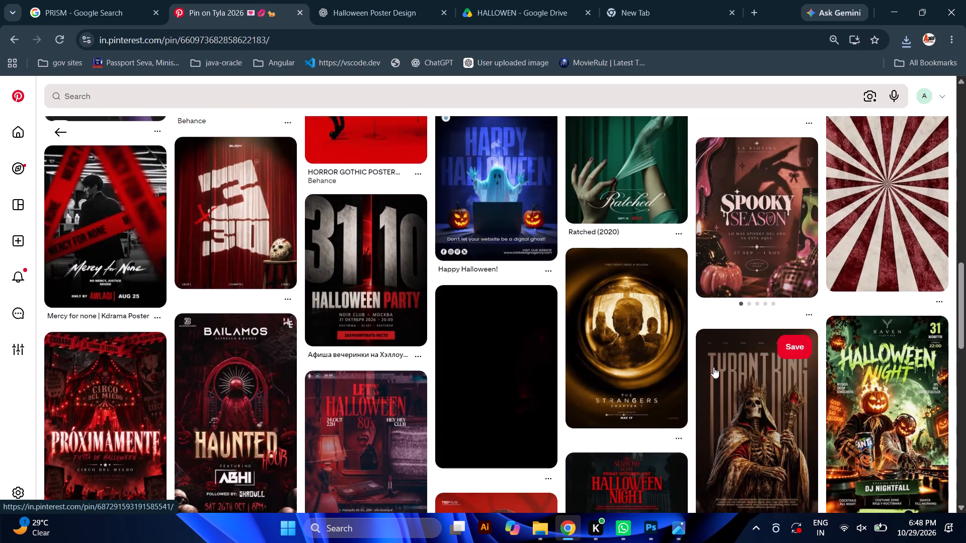
{"action": "scroll", "coordinate": [713, 367], "scroll_direction": "down", "scroll_amount": 5}
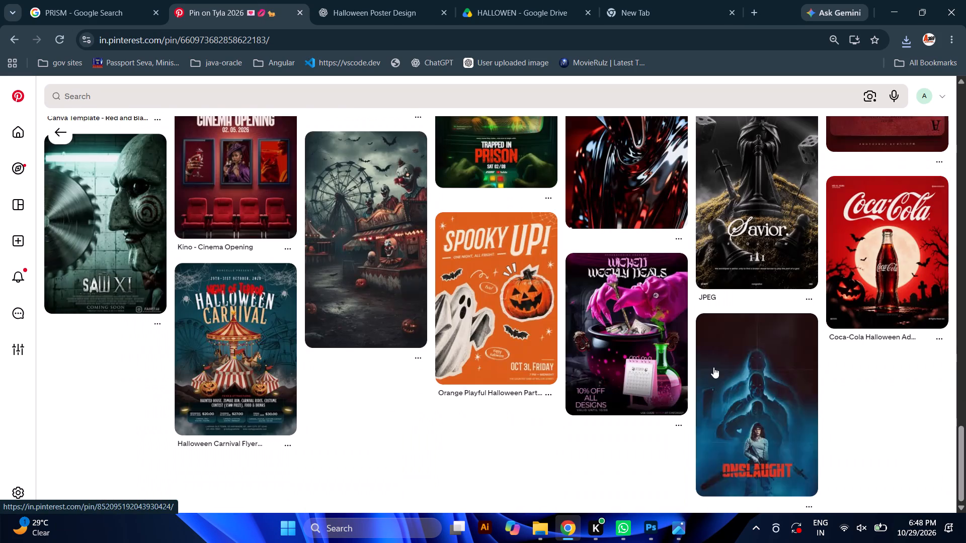
{"action": "scroll", "coordinate": [713, 367], "scroll_direction": "up", "scroll_amount": 3}
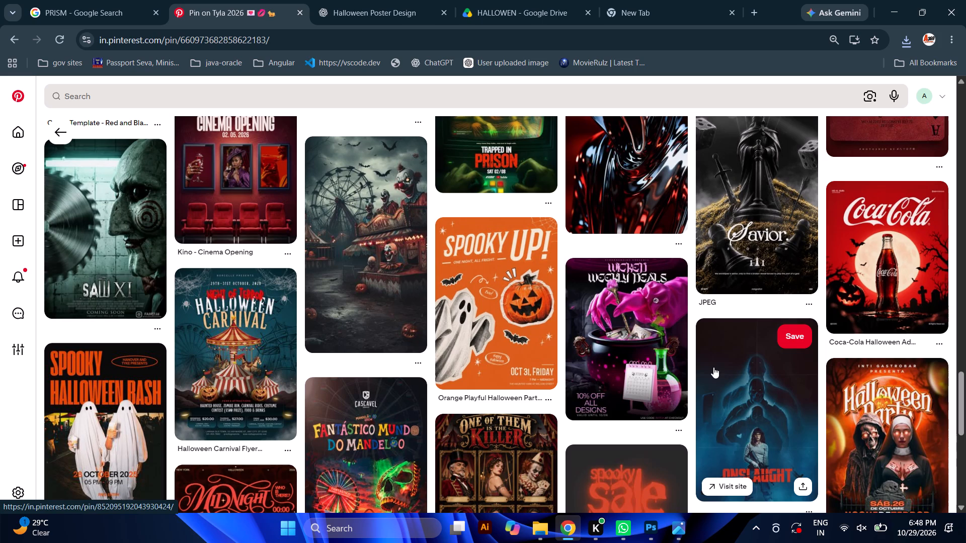
{"action": "scroll", "coordinate": [713, 367], "scroll_direction": "up", "scroll_amount": 3}
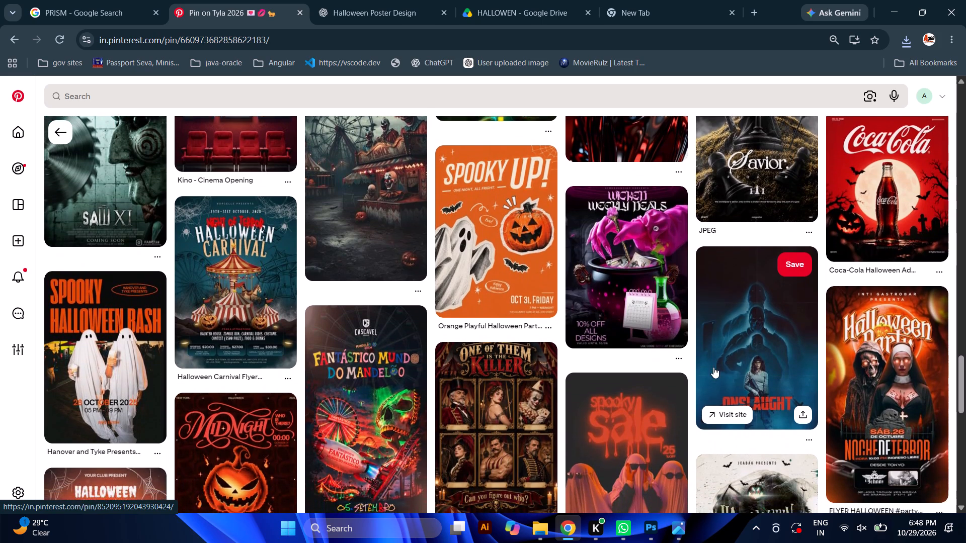
{"action": "scroll", "coordinate": [713, 367], "scroll_direction": "up", "scroll_amount": 7}
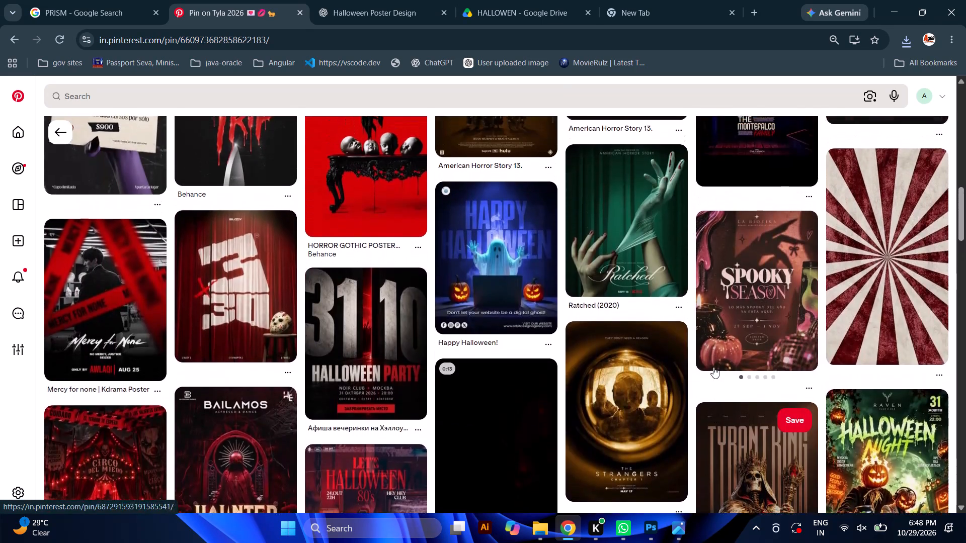
{"action": "scroll", "coordinate": [713, 367], "scroll_direction": "up", "scroll_amount": 3}
{"action": "left_click", "coordinate": [466, 301]}
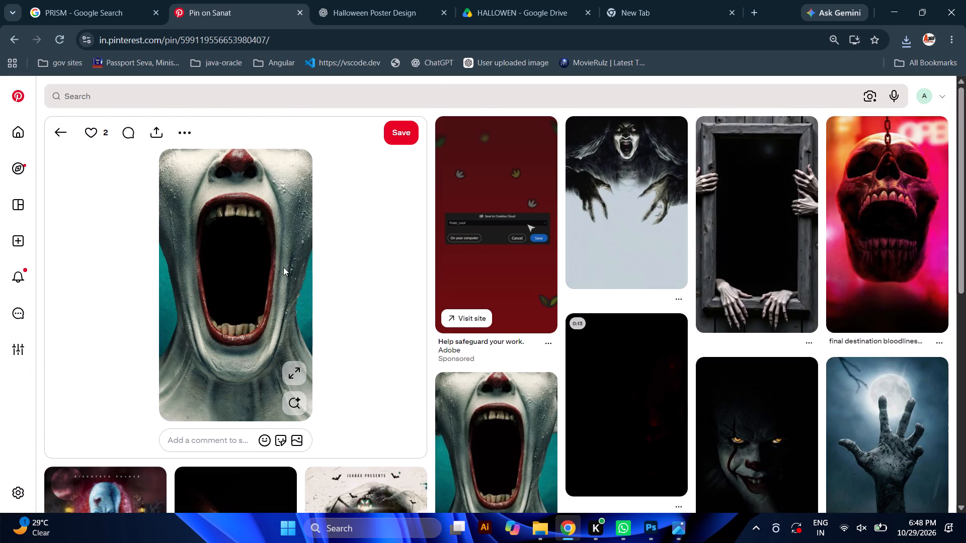
{"action": "right_click", "coordinate": [279, 265]}
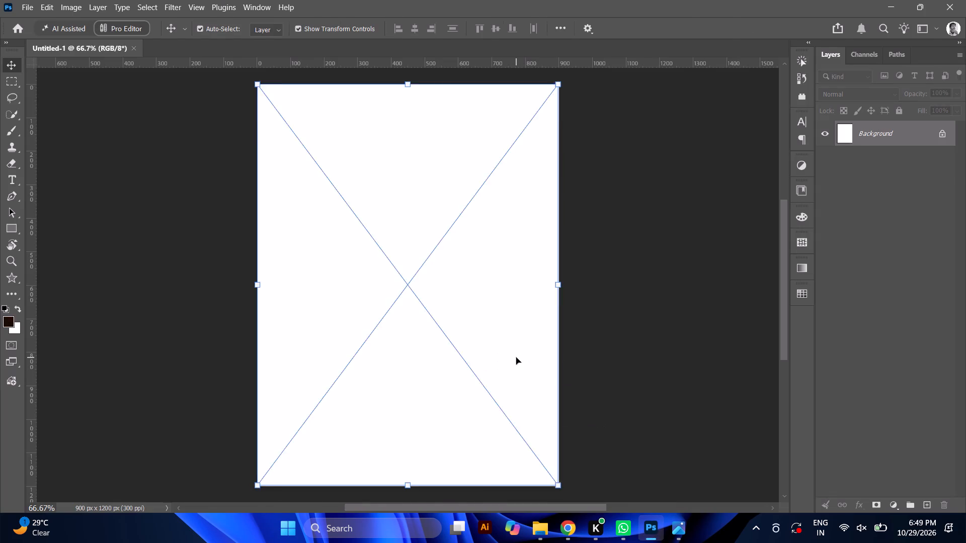
{"action": "key", "text": "ctrl+plus"}
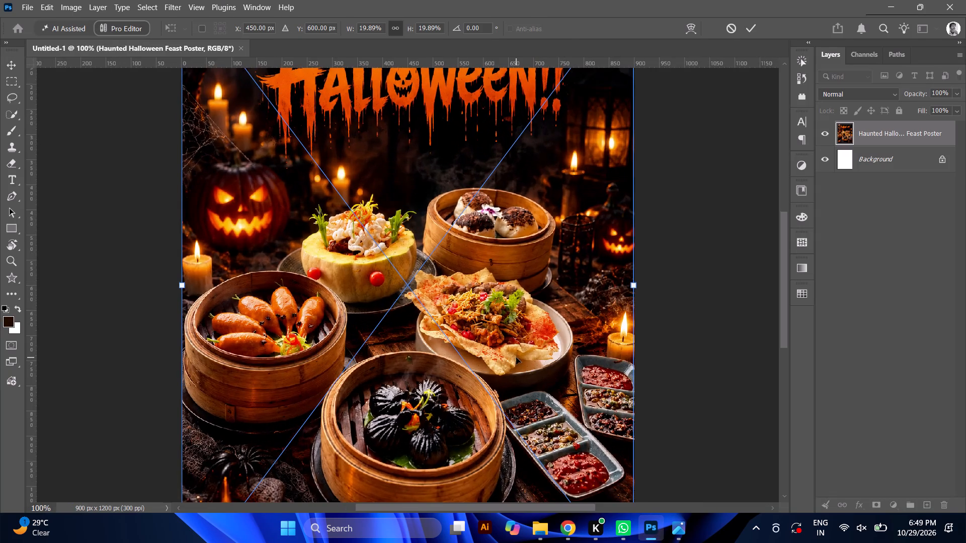
{"action": "key", "text": "ctrl+plus"}
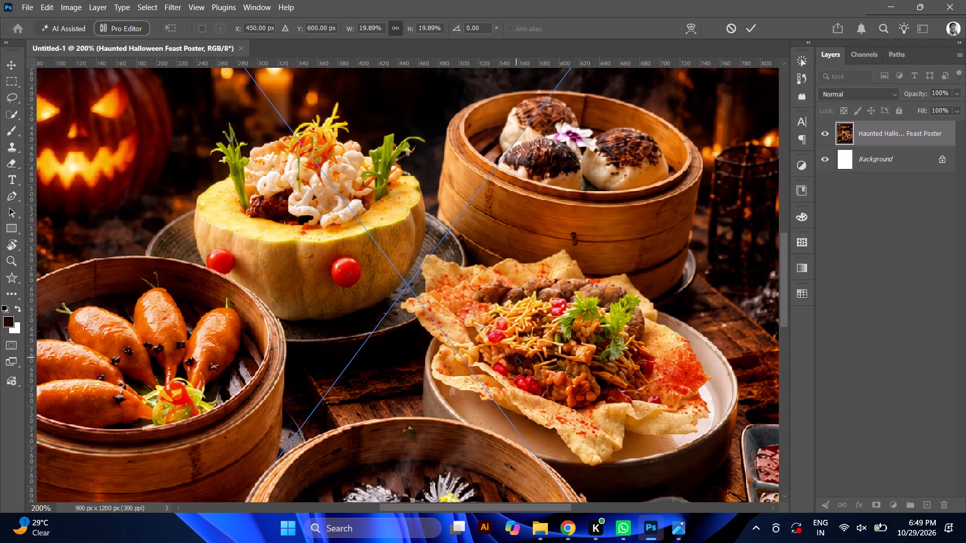
{"action": "key", "text": "ctrl+minus"}
{"action": "key", "text": "ctrl+minus"}
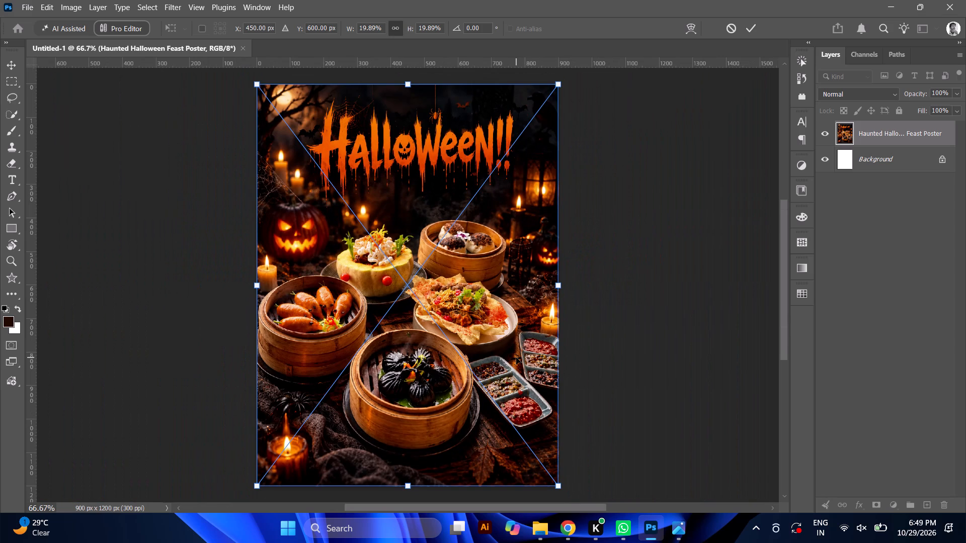
{"action": "left_click", "coordinate": [746, 30]}
Examine the placed poster's food dishes and background, comparing close-up detail with the full composition.
{"action": "key", "text": "ctrl+plus"}
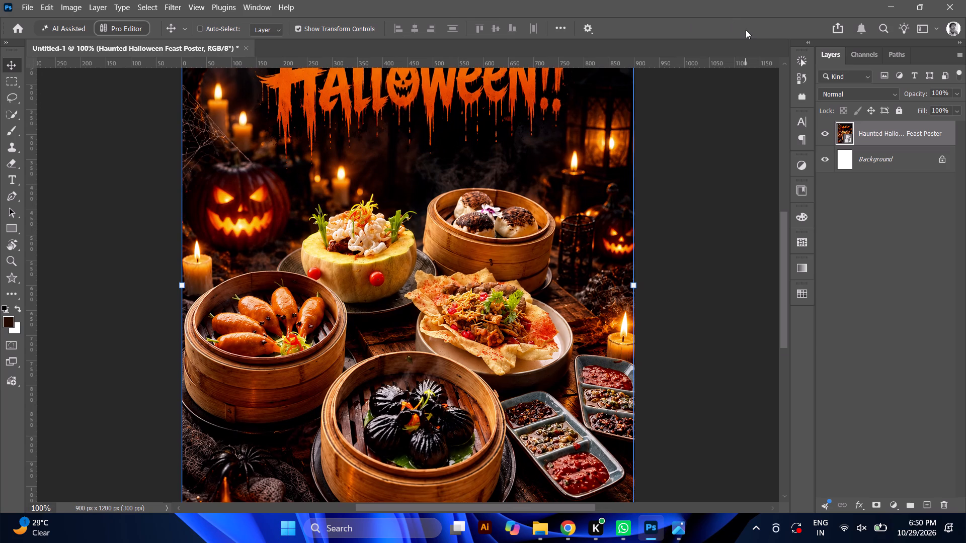
{"action": "key", "text": "ctrl+plus"}
{"action": "key", "text": "ctrl+minus"}
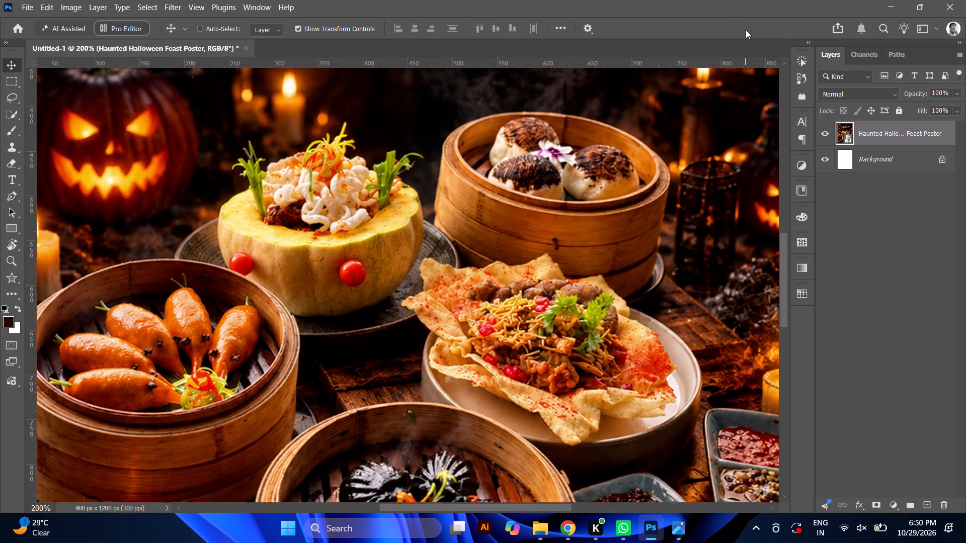
{"action": "key", "text": "ctrl+minus"}
{"action": "key", "text": "ctrl+plus"}
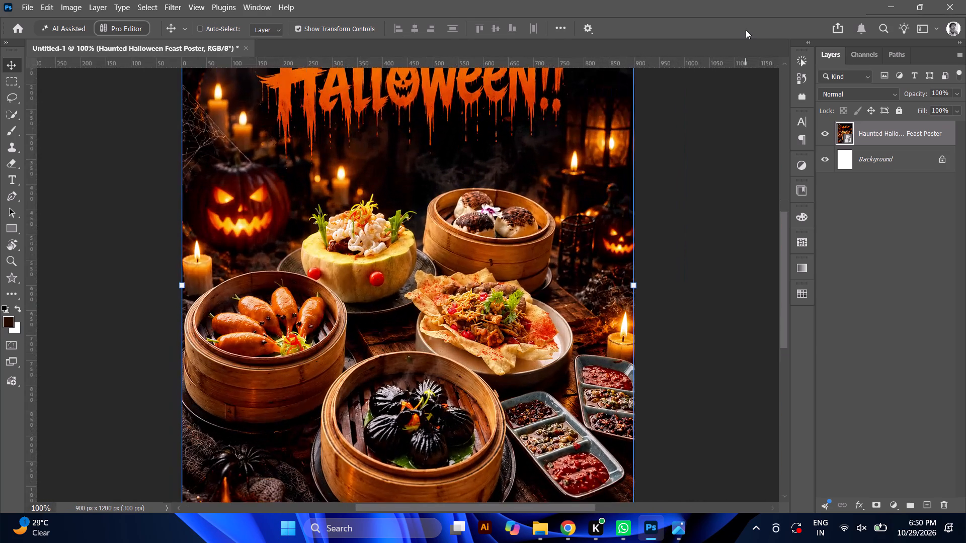
{"action": "key", "text": "ctrl+plus"}
{"action": "key", "text": "ctrl+minus"}
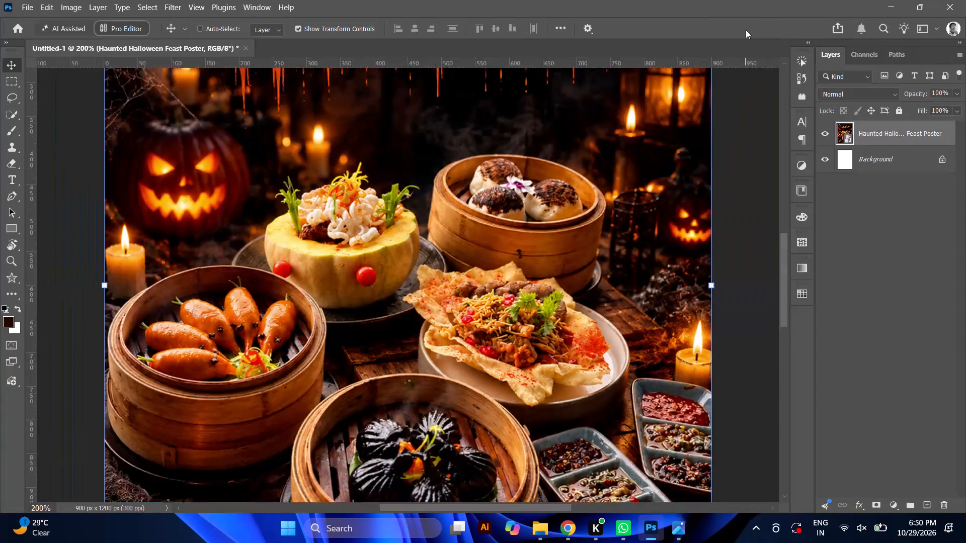
{"action": "key", "text": "ctrl+minus"}
{"action": "key", "text": "ctrl+plus"}
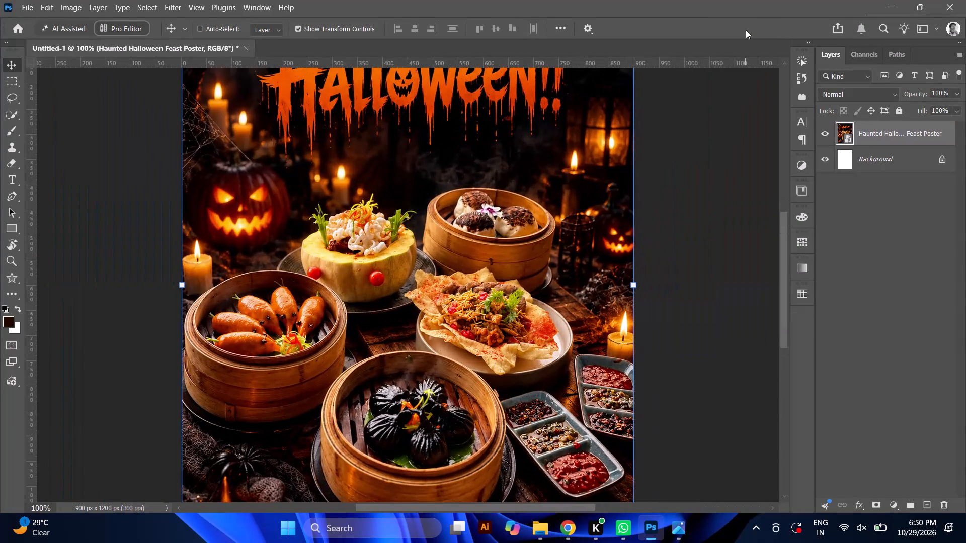
{"action": "key", "text": "ctrl+minus"}
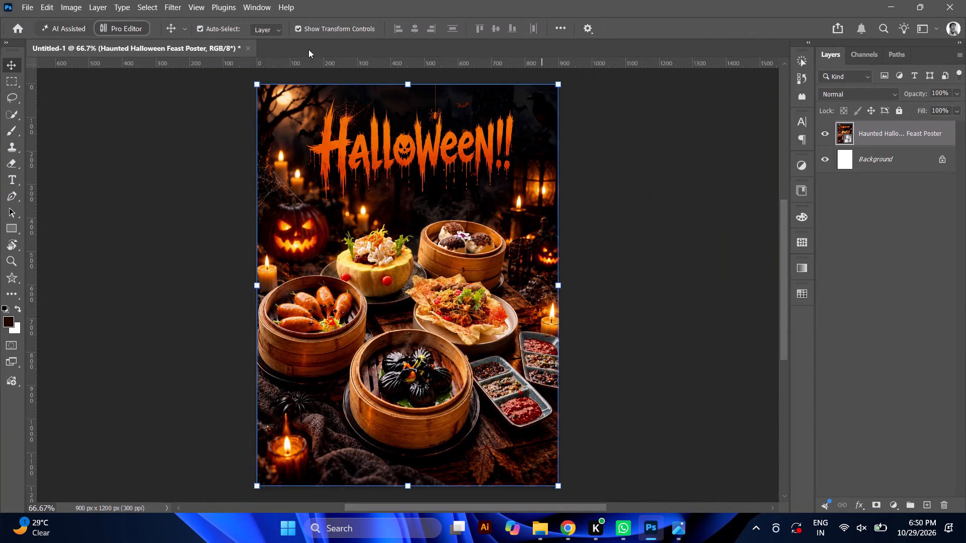
Select the food dishes in the poster with Select Subject and copy them onto a new layer.
{"action": "left_click", "coordinate": [12, 109]}
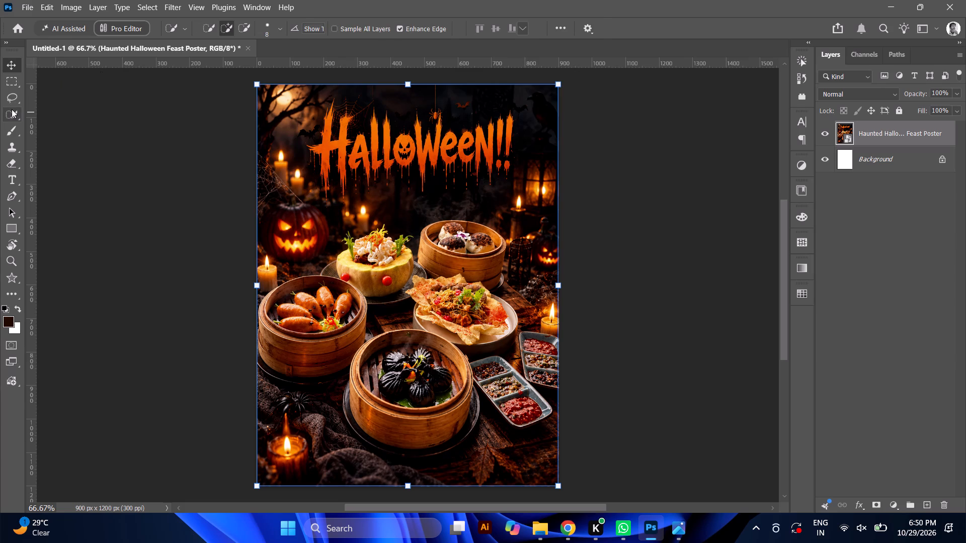
{"action": "left_click", "coordinate": [486, 27]}
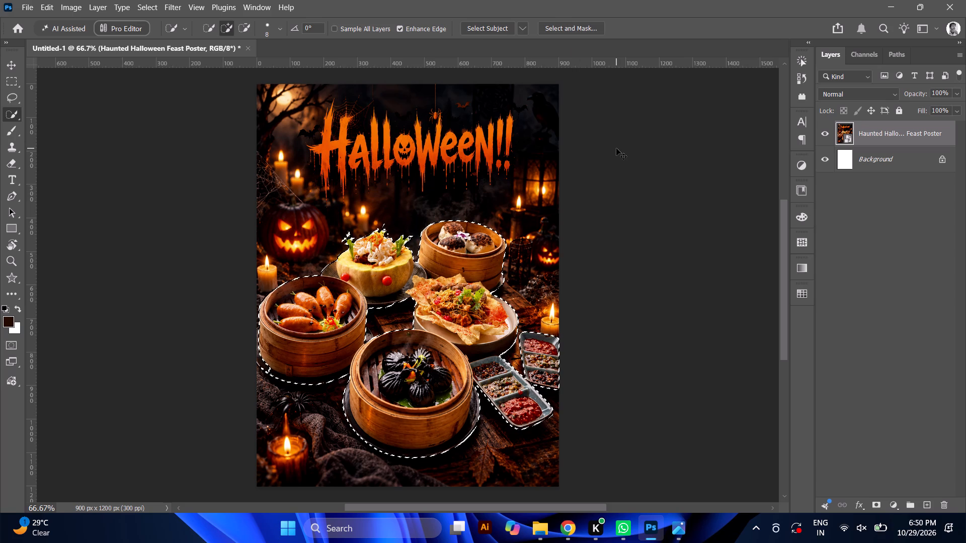
{"action": "key", "text": "ctrl+j"}
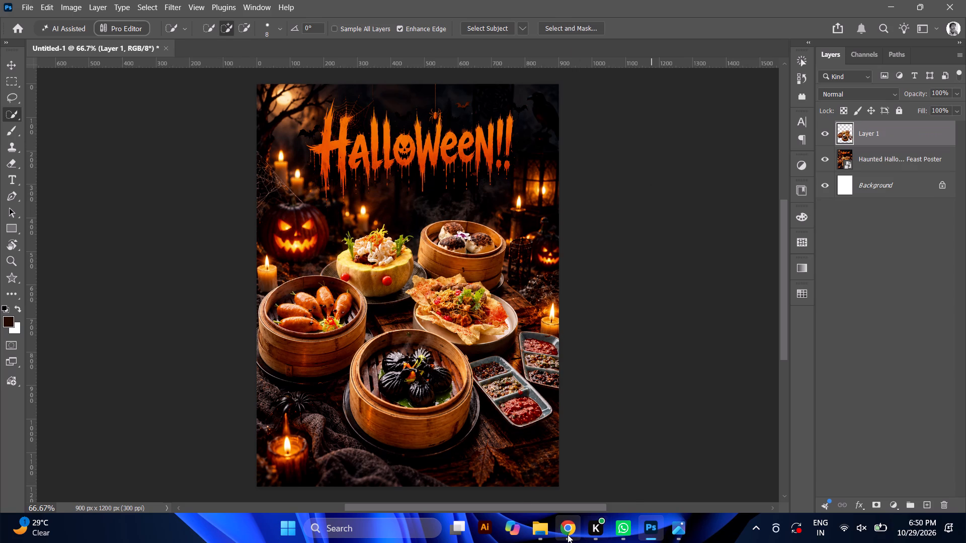
Bring the TH_Chirp_00460 restaurant photo from Photos into the Photoshop document and scale it to 10.29% to span the canvas width.
{"action": "left_click", "coordinate": [566, 478]}
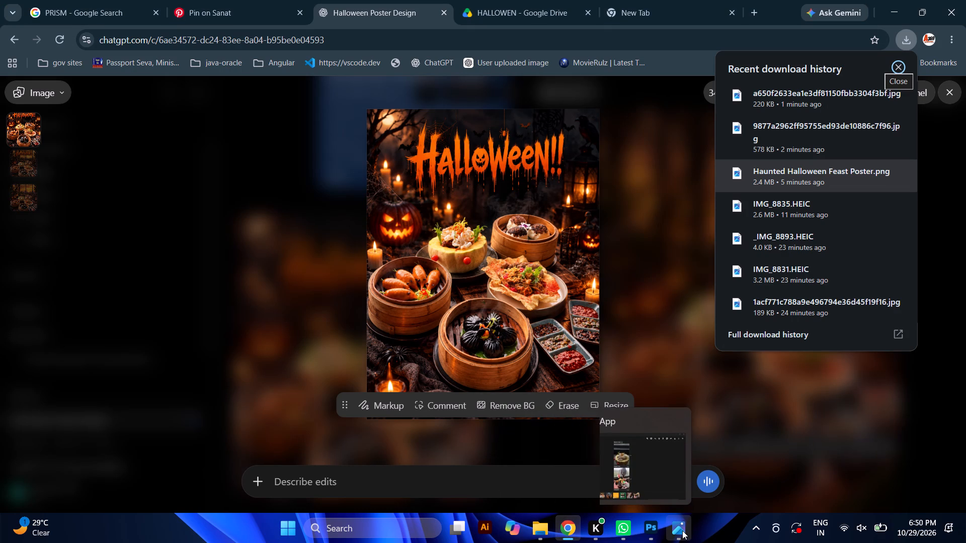
{"action": "left_click", "coordinate": [682, 481]}
{"action": "left_click_drag", "start_coordinate": [430, 223], "coordinate": [556, 503]}
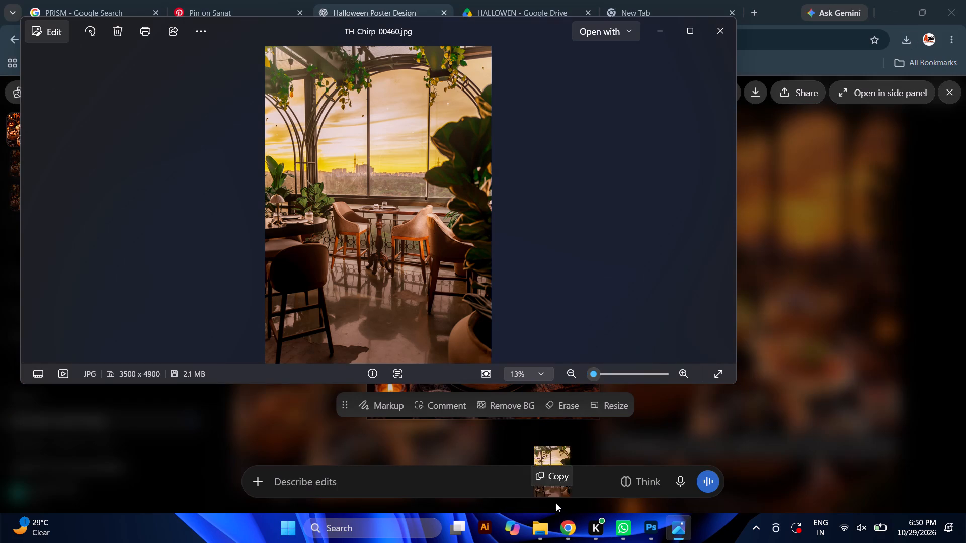
{"action": "left_click_drag", "start_coordinate": [556, 503], "coordinate": [454, 382]}
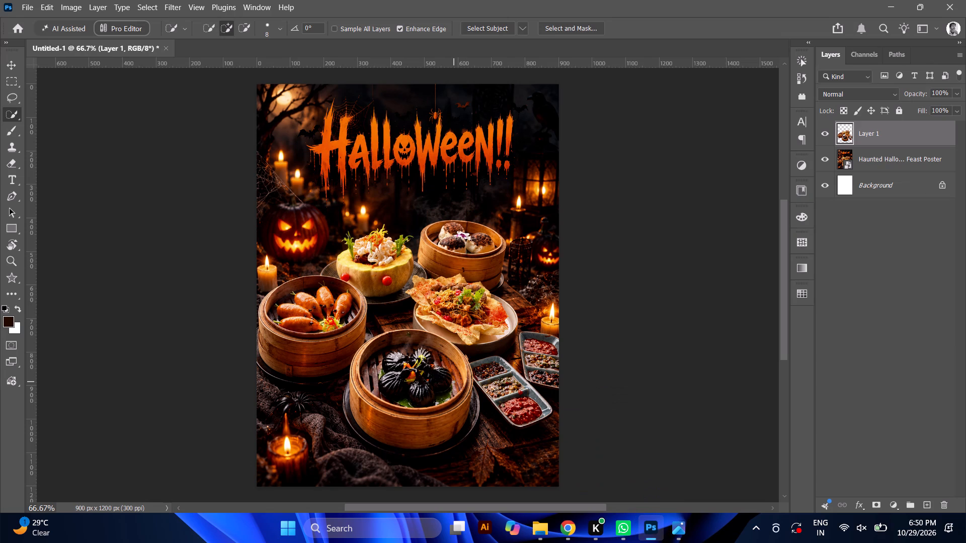
{"action": "left_click_drag", "start_coordinate": [398, 371], "coordinate": [397, 371]}
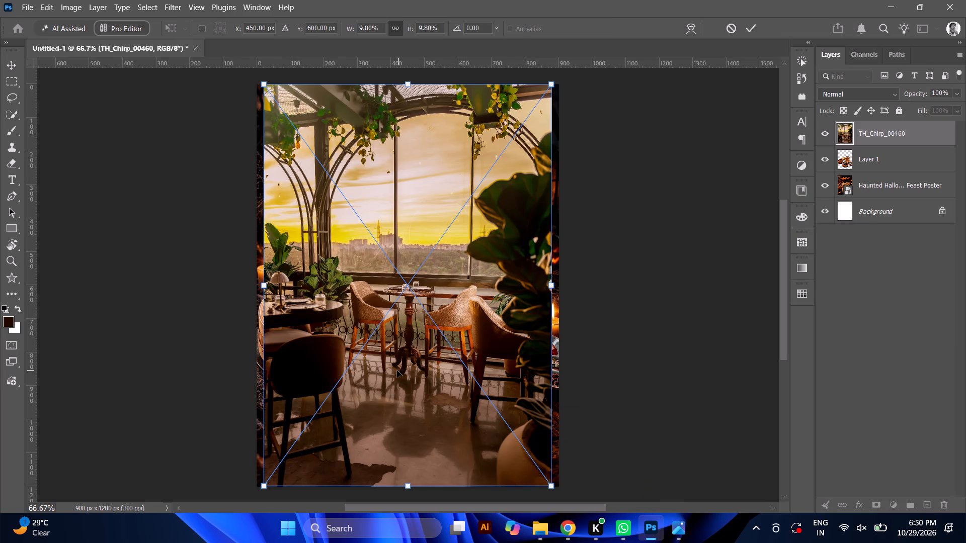
{"action": "left_click_drag", "start_coordinate": [397, 371], "coordinate": [388, 371]}
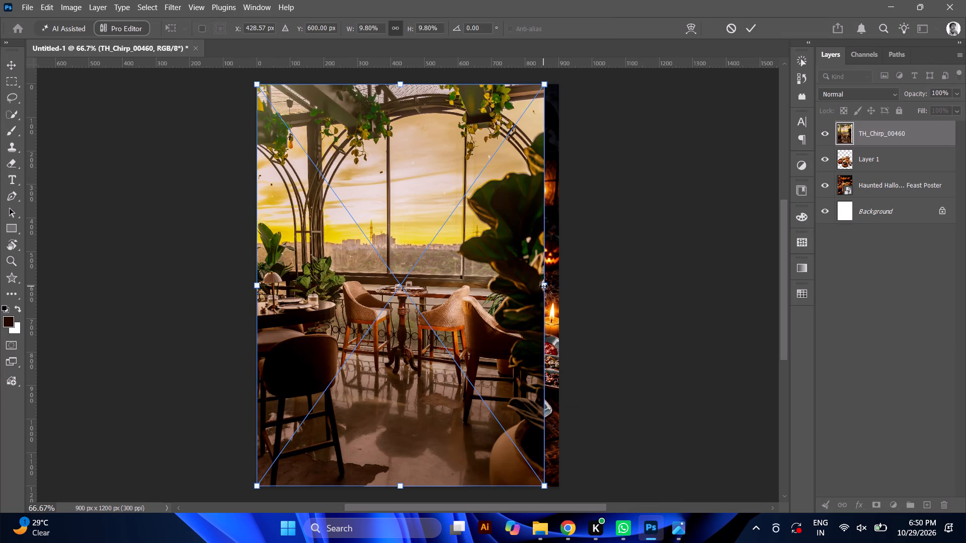
{"action": "left_click_drag", "start_coordinate": [543, 286], "coordinate": [555, 291]}
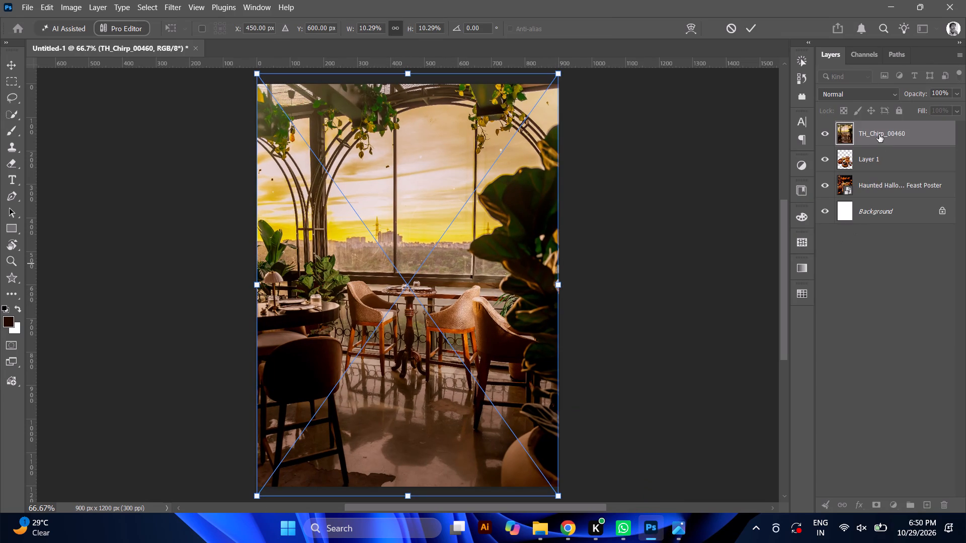
Reorder the layers so the food cutout is on top, the Halloween poster beneath it and the restaurant photo under the poster.
{"action": "left_click_drag", "start_coordinate": [878, 135], "coordinate": [875, 173]}
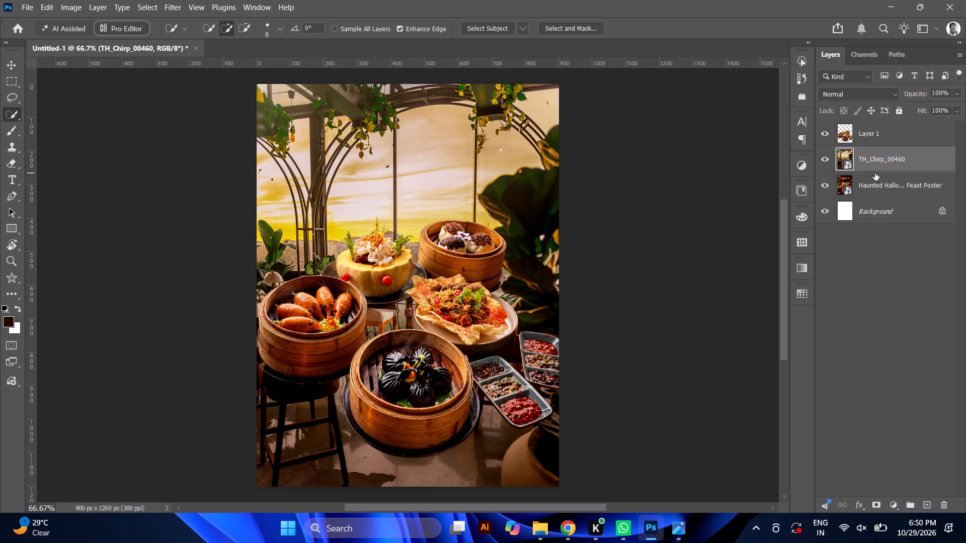
{"action": "left_click_drag", "start_coordinate": [880, 189], "coordinate": [874, 155]}
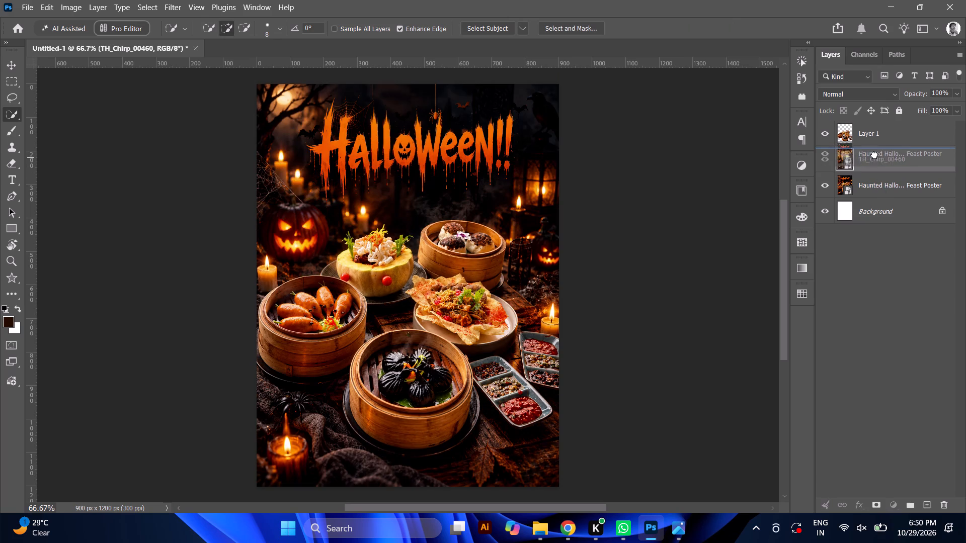
{"action": "left_click_drag", "start_coordinate": [874, 155], "coordinate": [876, 152]}
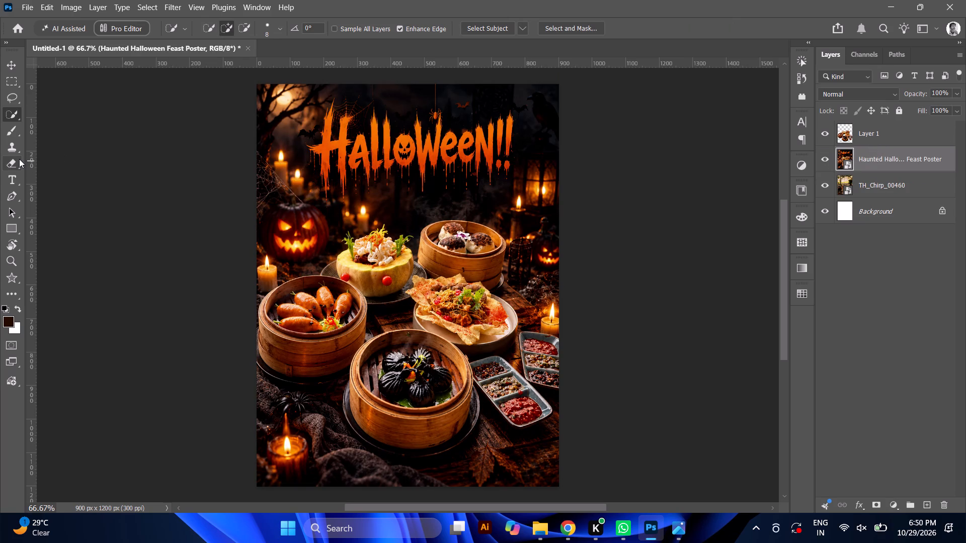
Rasterize the Halloween poster layer and erase its upper part with the very large soft Eraser to reveal the restaurant photo, undoing the last dab.
{"action": "left_click", "coordinate": [19, 160]}
{"action": "left_click", "coordinate": [445, 124]}
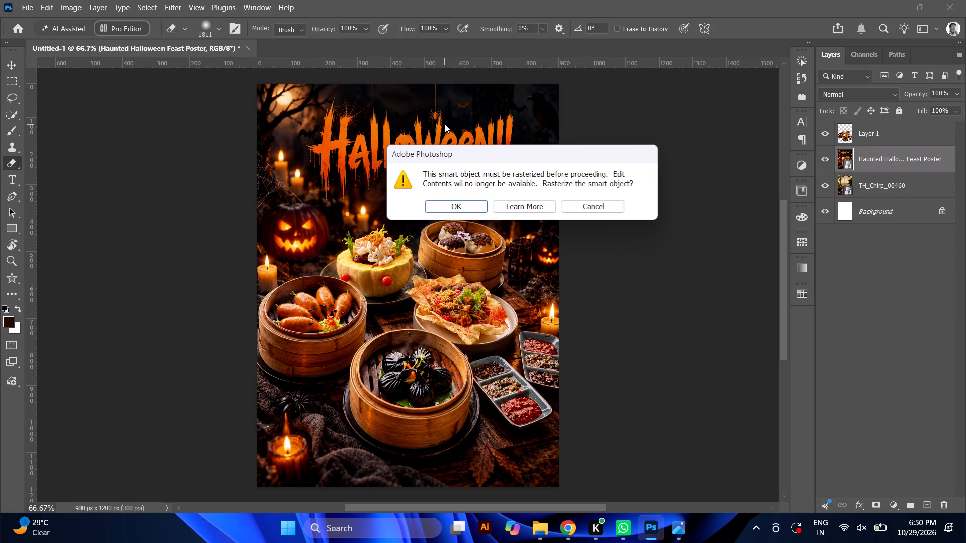
{"action": "key", "text": "Return"}
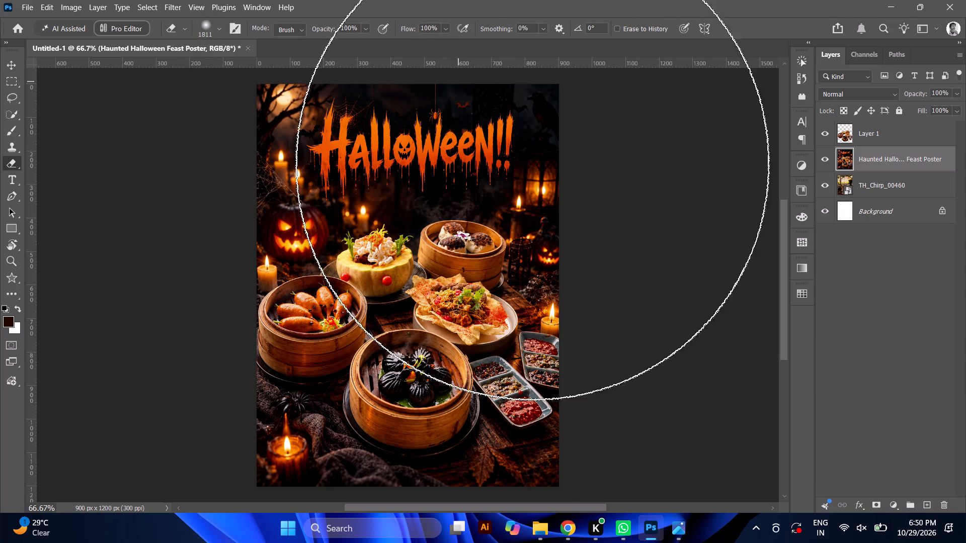
{"action": "scroll", "coordinate": [586, 235], "scroll_direction": "up", "scroll_amount": 4}
{"action": "left_click", "coordinate": [450, 138]}
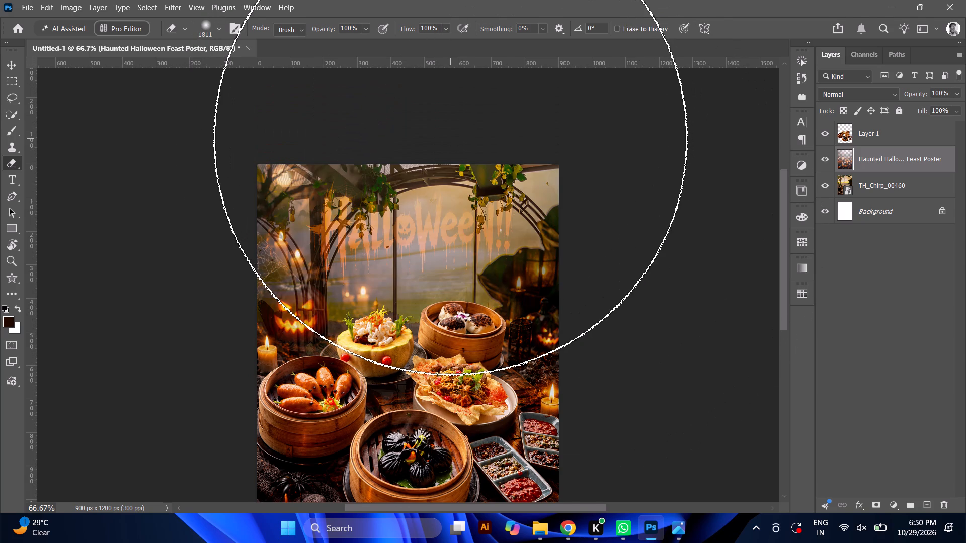
{"action": "triple_click", "coordinate": [450, 138]}
{"action": "left_click", "coordinate": [450, 138]}
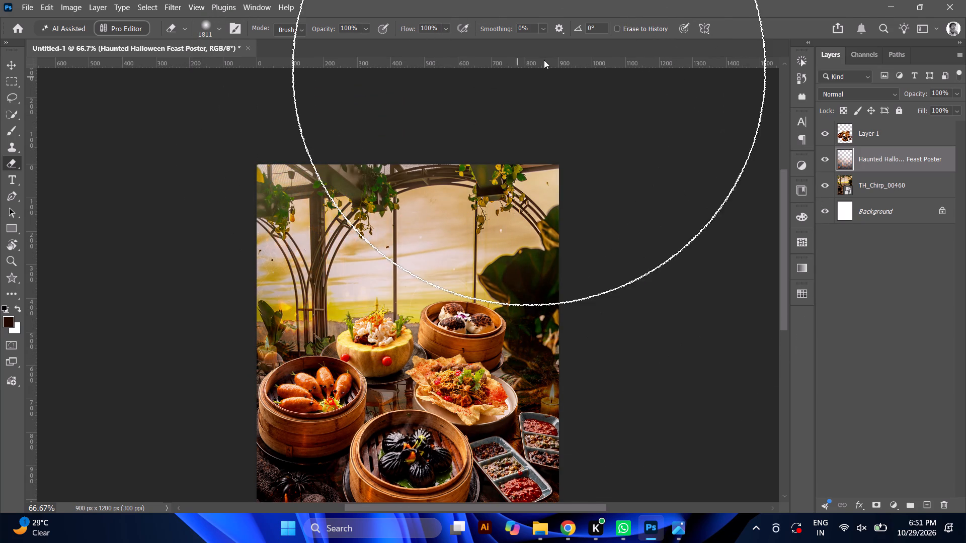
{"action": "key", "text": "ctrl+z"}
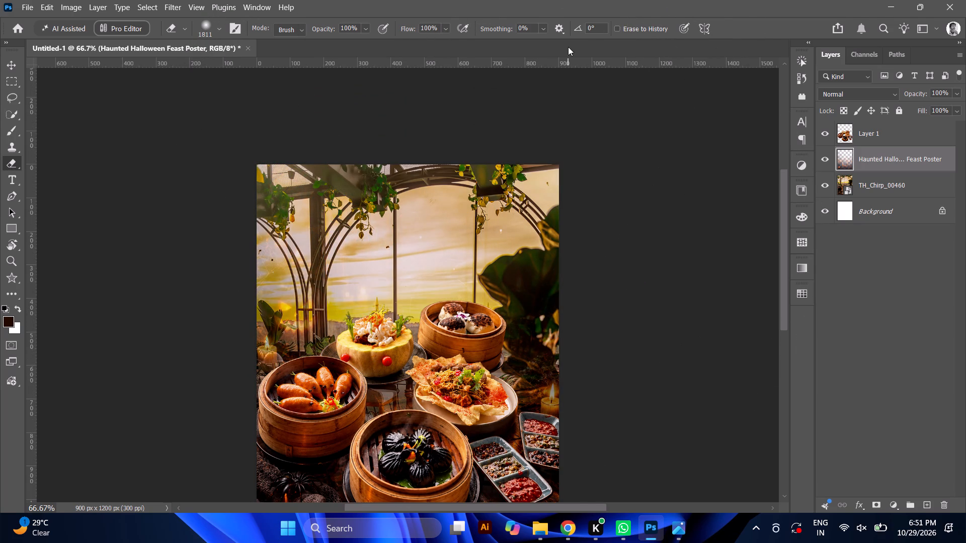
Undo the remaining eraser strokes on the Haunted Halloween Feast Poster layer to restore the full poster artwork.
{"action": "key", "text": "ctrl+z"}
{"action": "key", "text": "ctrl+z"}
{"action": "key", "text": "ctrl+minus"}
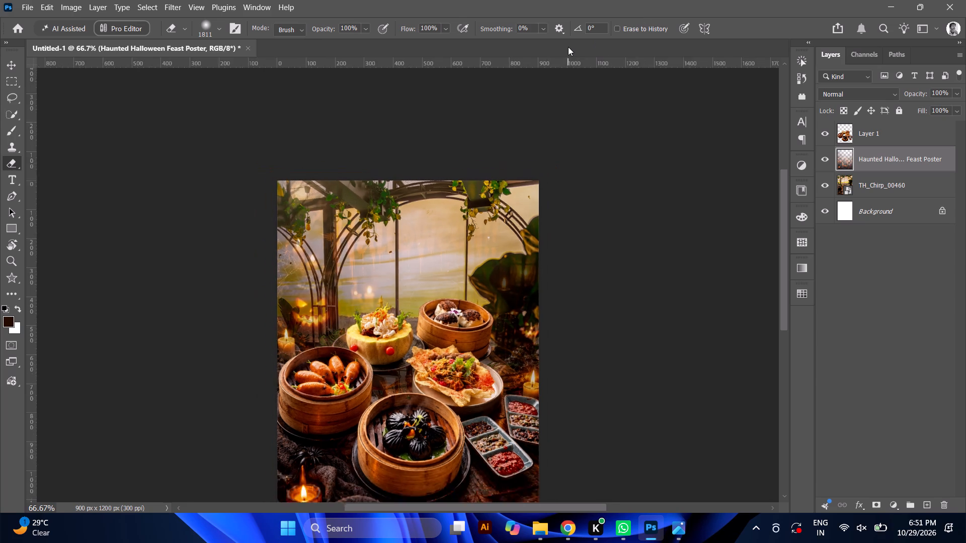
{"action": "key", "text": "ctrl+minus"}
{"action": "key", "text": "ctrl+plus"}
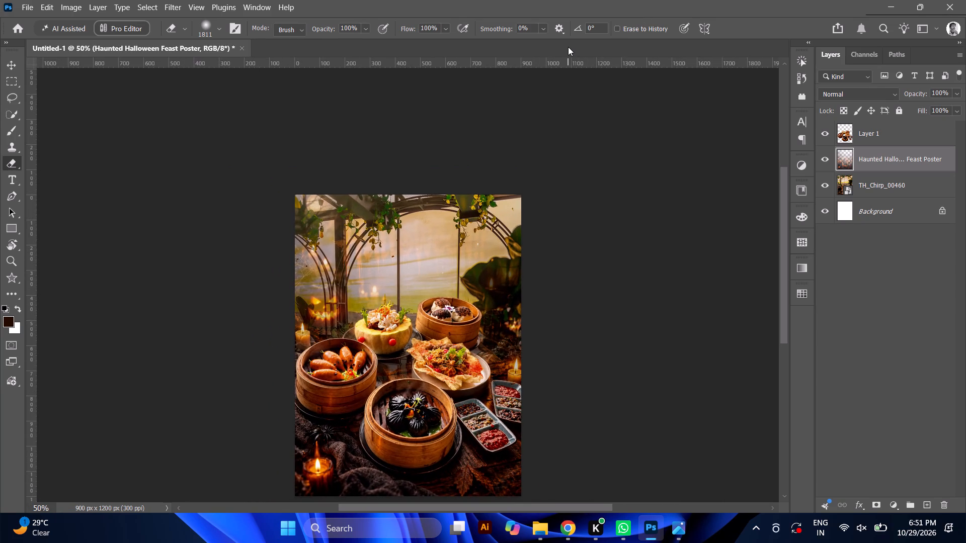
{"action": "key", "text": "ctrl+z"}
{"action": "key", "text": "ctrl+z"}
{"action": "scroll", "coordinate": [606, 254], "scroll_direction": "down", "scroll_amount": 1}
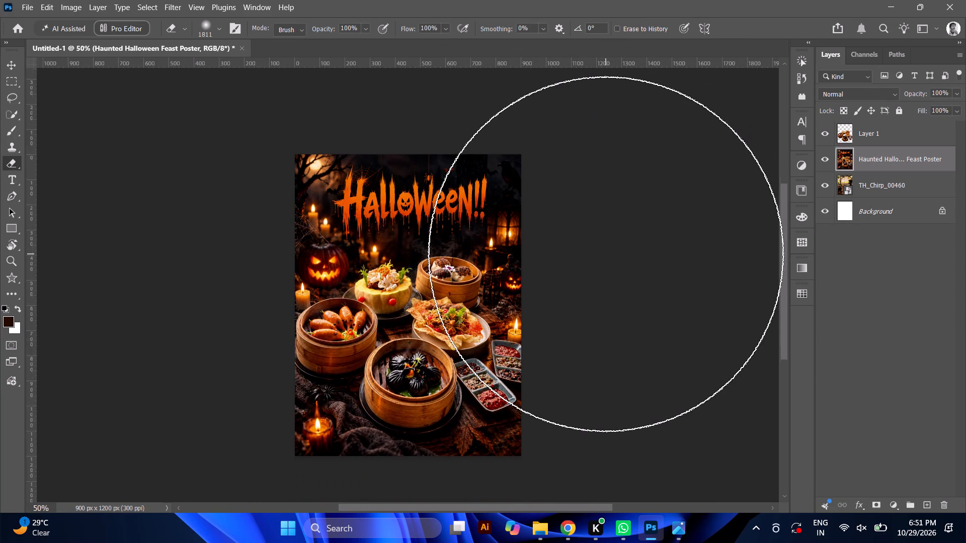
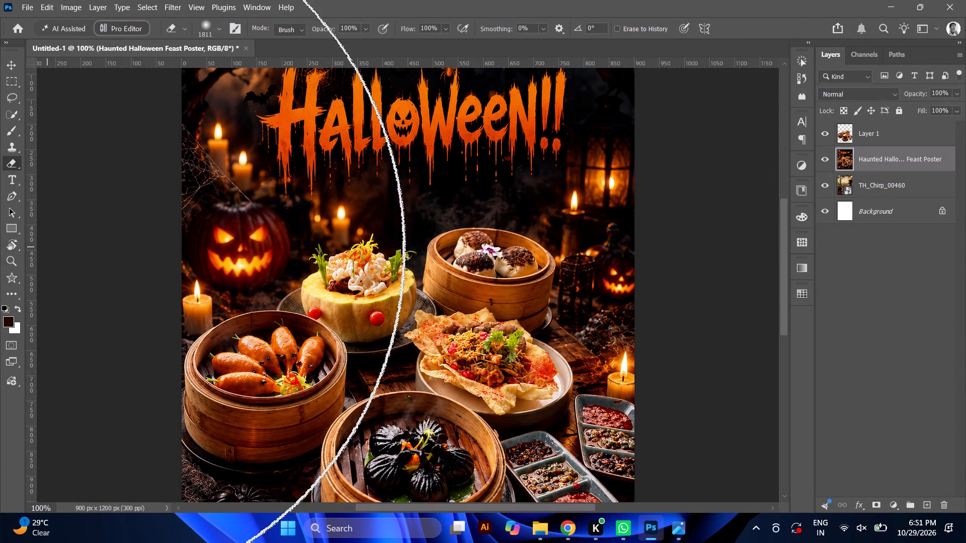
Draw a rectangle shape about 265 × 78 px below the Halloween title, just above the bamboo steamer of buns.
{"action": "left_click", "coordinate": [12, 225]}
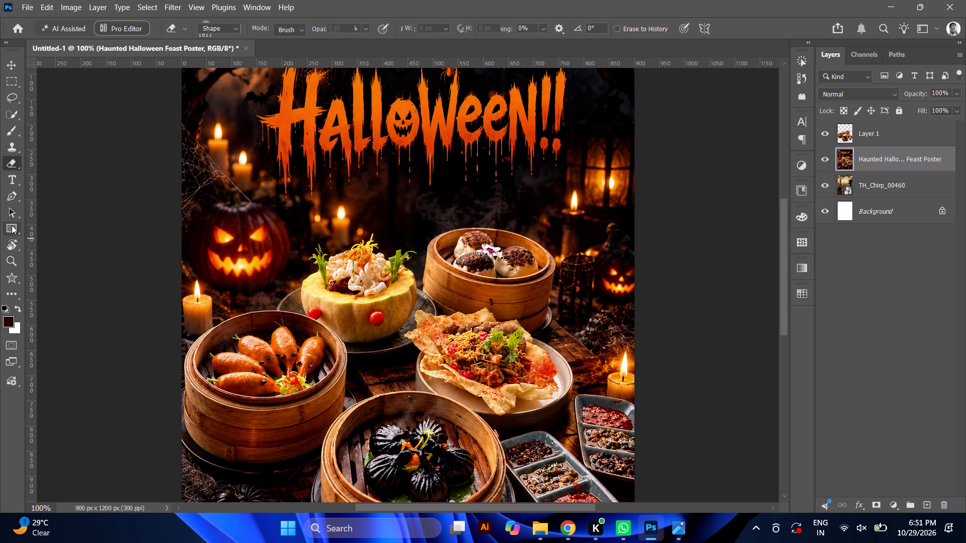
{"action": "left_click_drag", "start_coordinate": [424, 198], "coordinate": [446, 205]}
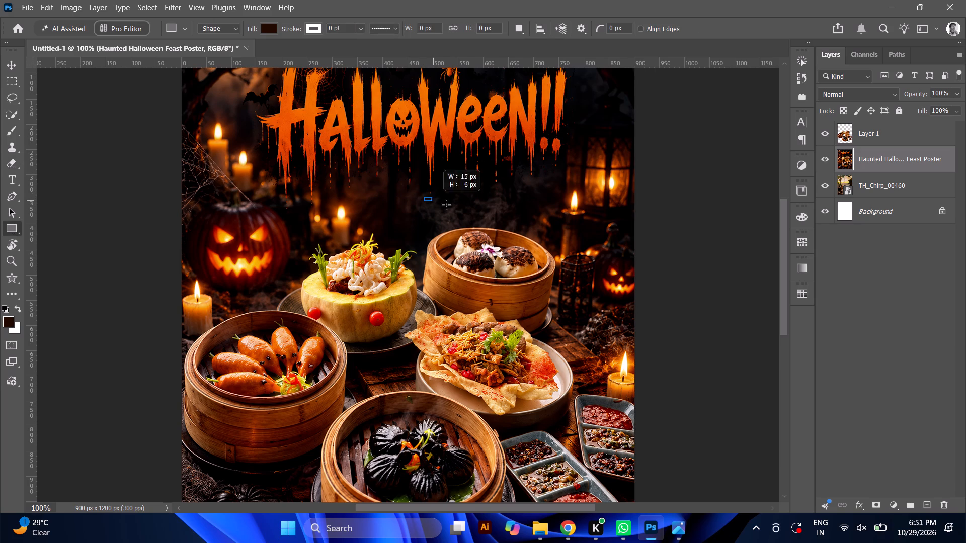
{"action": "left_click_drag", "start_coordinate": [446, 205], "coordinate": [557, 236]}
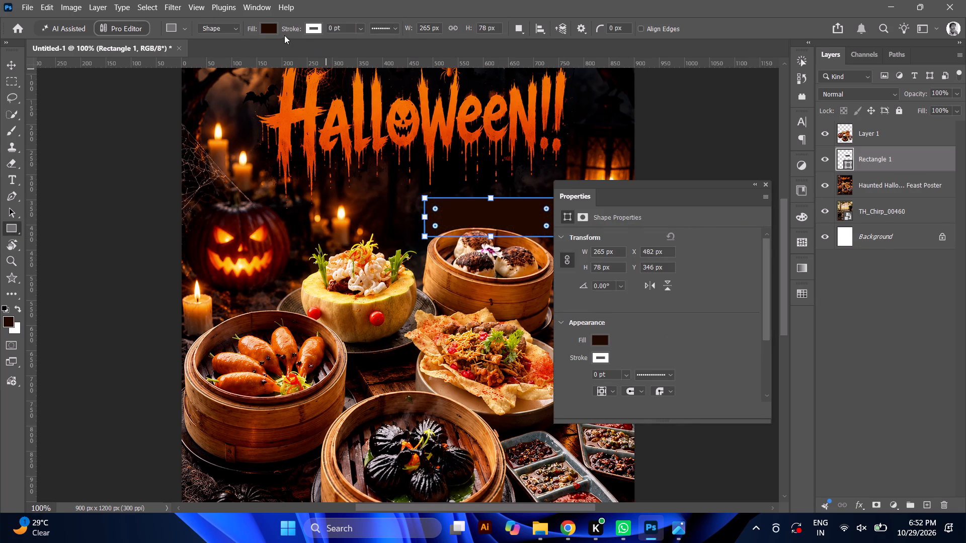
Open the fill colour options for the new rectangle.
{"action": "left_click", "coordinate": [272, 31]}
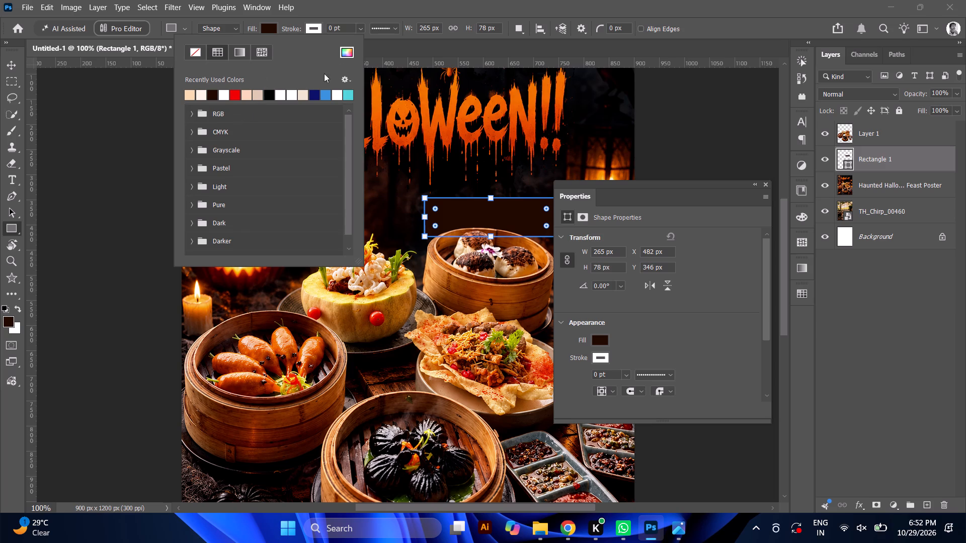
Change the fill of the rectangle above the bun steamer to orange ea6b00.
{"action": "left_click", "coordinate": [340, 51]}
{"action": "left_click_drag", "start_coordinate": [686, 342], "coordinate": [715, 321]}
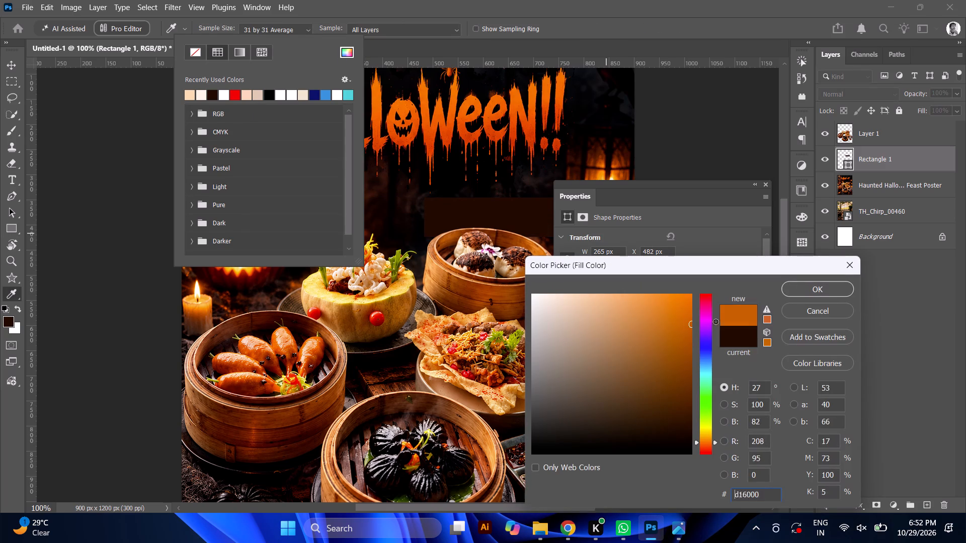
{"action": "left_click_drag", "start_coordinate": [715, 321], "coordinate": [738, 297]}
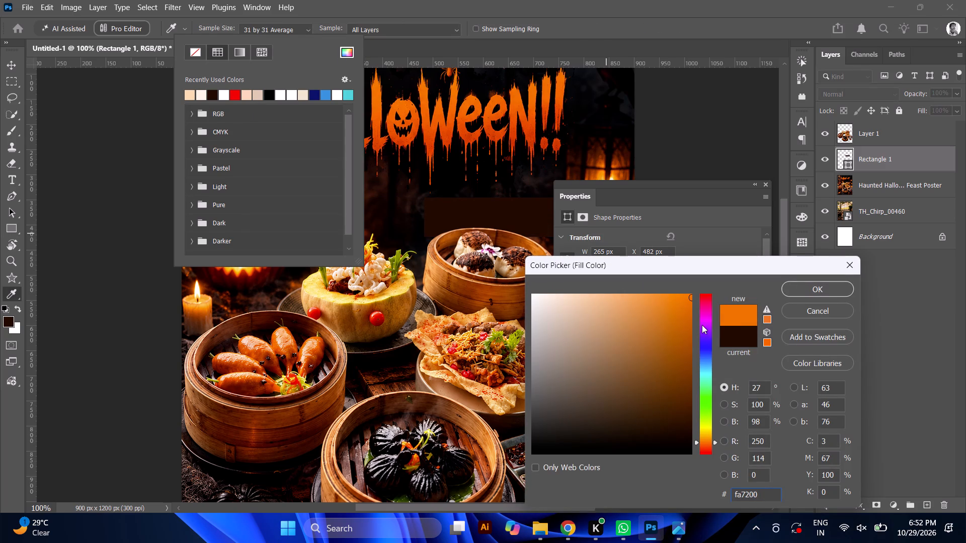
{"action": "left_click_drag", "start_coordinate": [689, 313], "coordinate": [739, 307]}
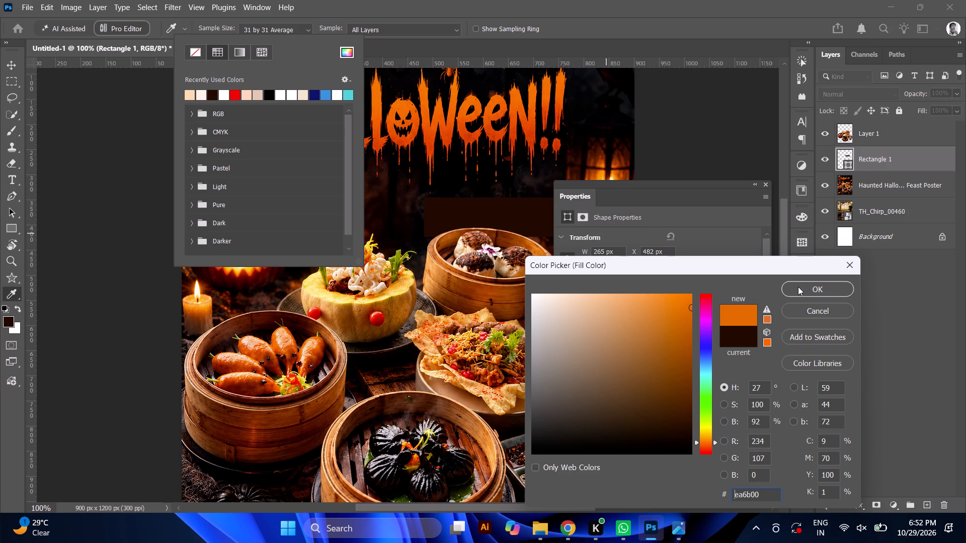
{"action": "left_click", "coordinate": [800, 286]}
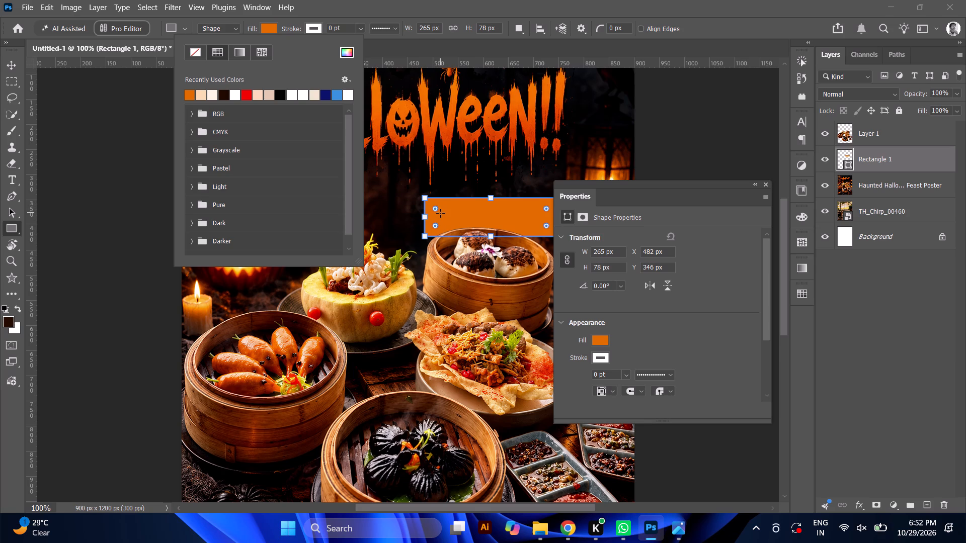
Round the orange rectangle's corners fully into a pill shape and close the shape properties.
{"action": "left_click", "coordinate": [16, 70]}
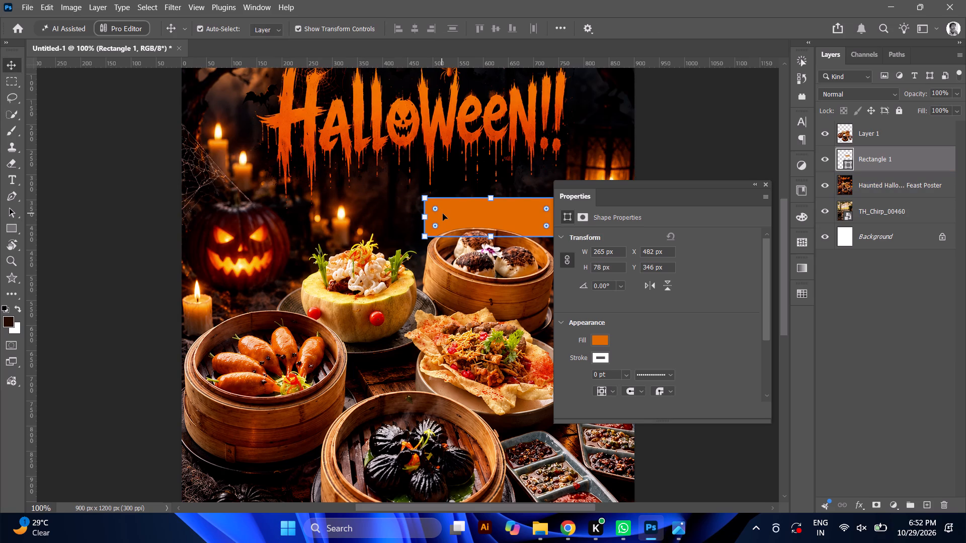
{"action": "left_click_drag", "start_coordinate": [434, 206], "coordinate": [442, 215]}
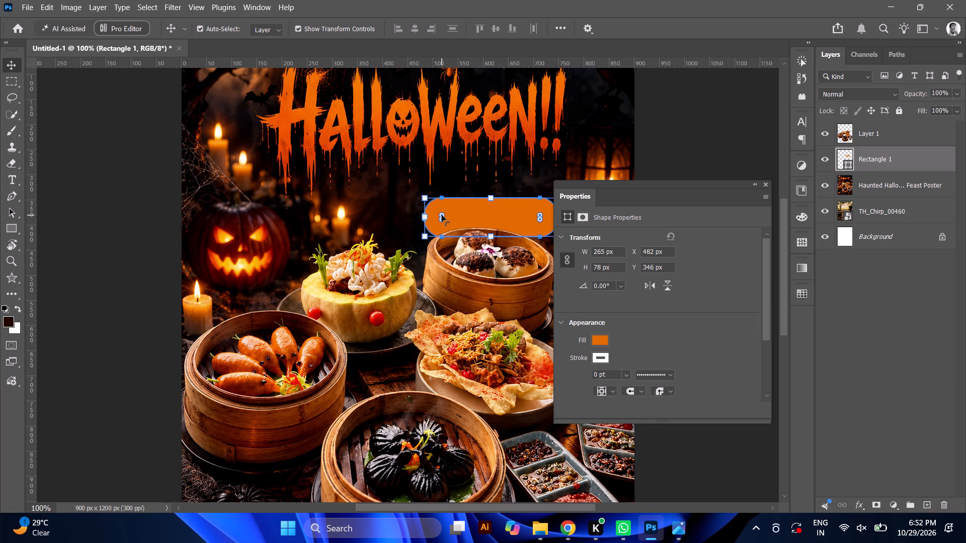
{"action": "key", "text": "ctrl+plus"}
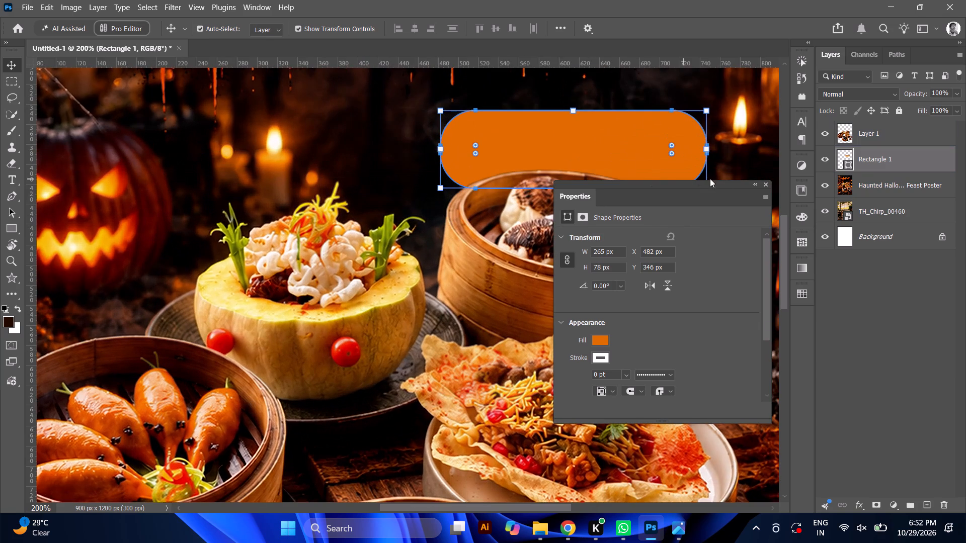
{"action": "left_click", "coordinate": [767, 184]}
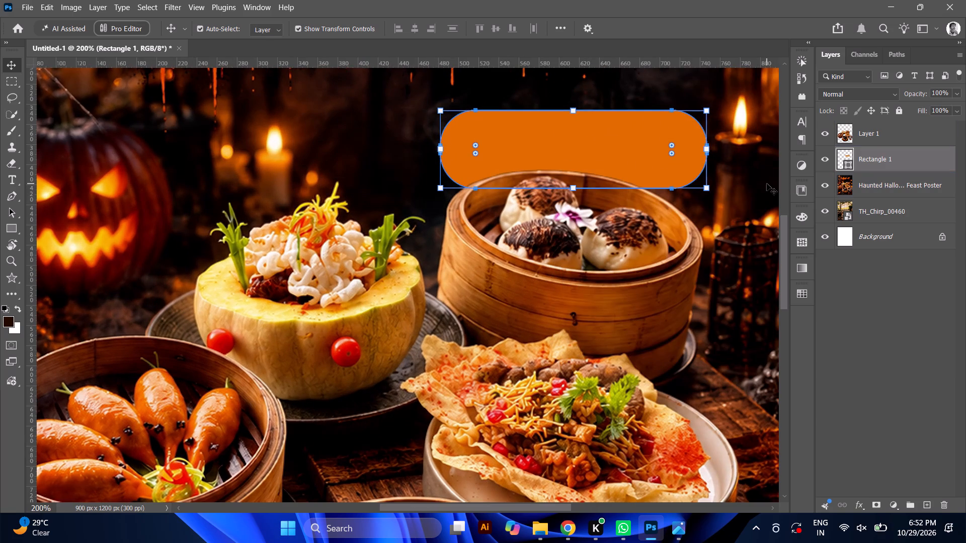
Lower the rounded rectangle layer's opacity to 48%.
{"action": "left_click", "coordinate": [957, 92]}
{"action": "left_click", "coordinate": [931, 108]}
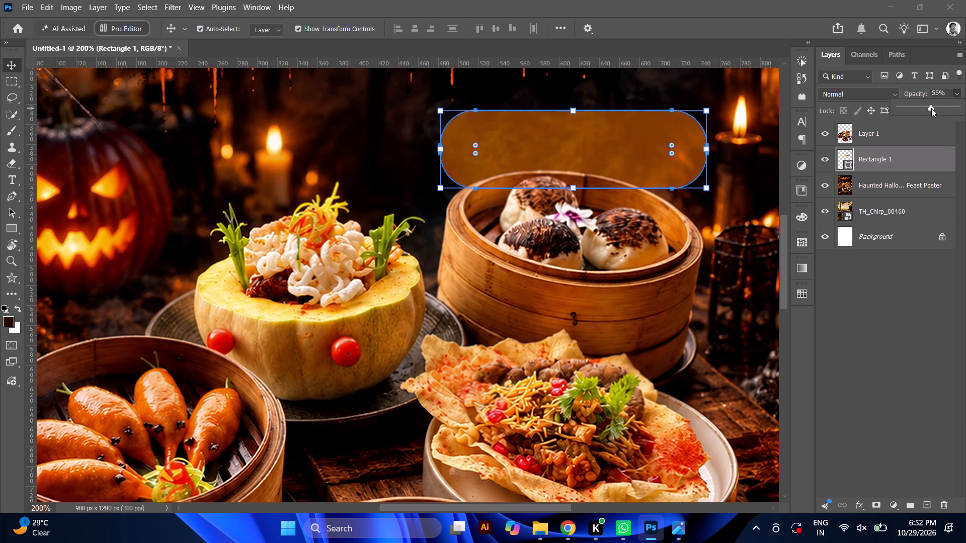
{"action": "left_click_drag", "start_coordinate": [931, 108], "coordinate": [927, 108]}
Change the fill of the rounded rectangle to red cc1d00.
{"action": "left_click", "coordinate": [9, 232]}
{"action": "left_click", "coordinate": [262, 31]}
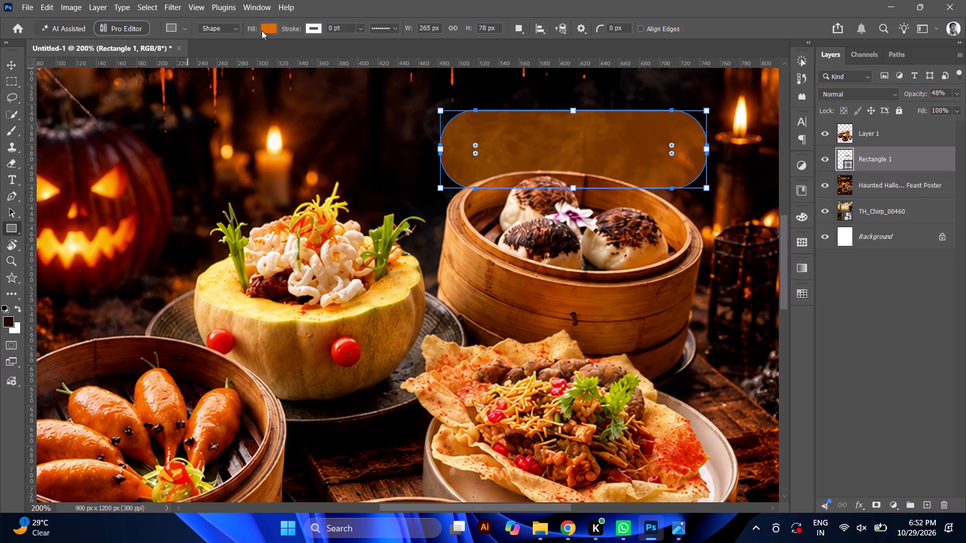
{"action": "left_click", "coordinate": [347, 54]}
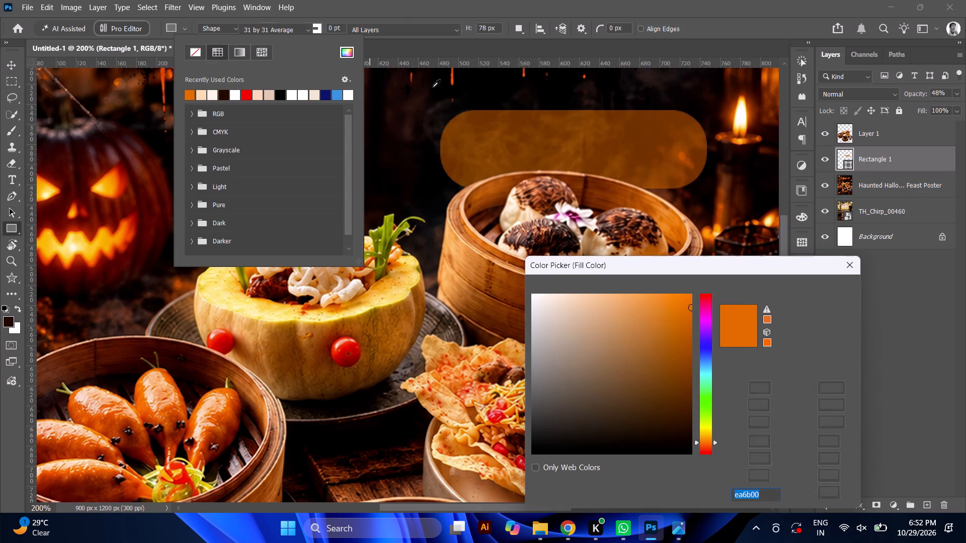
{"action": "left_click_drag", "start_coordinate": [688, 331], "coordinate": [714, 352]}
{"action": "left_click_drag", "start_coordinate": [704, 433], "coordinate": [704, 437]}
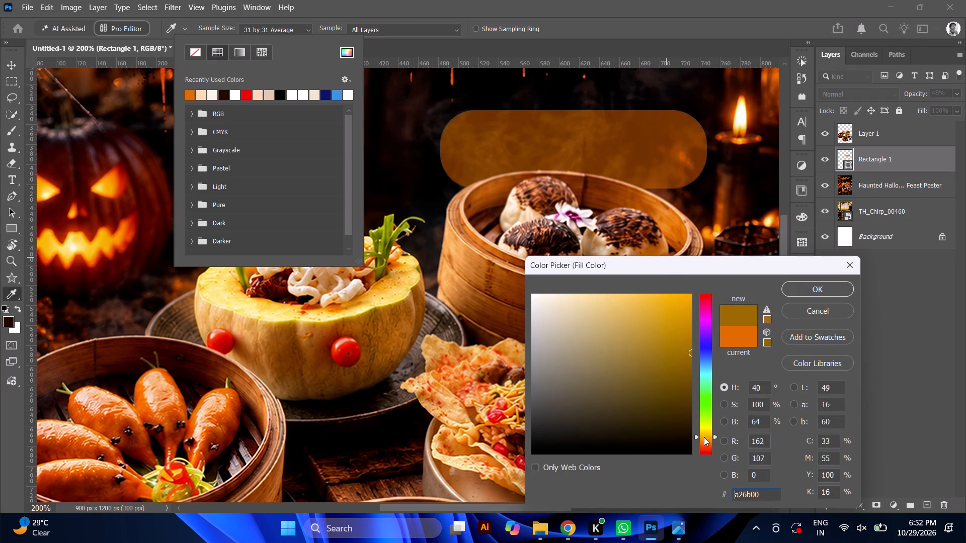
{"action": "left_click_drag", "start_coordinate": [704, 437], "coordinate": [703, 450]}
{"action": "left_click_drag", "start_coordinate": [682, 338], "coordinate": [682, 335]}
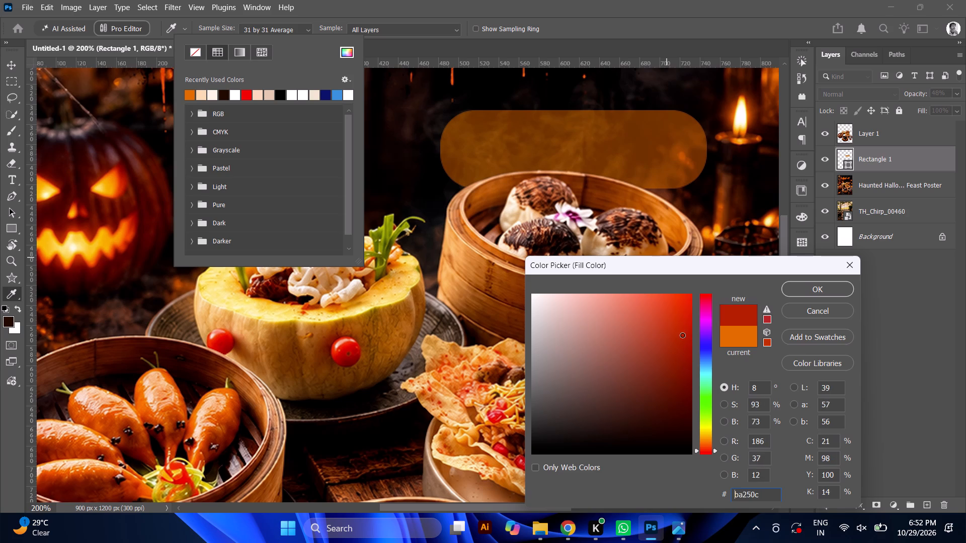
{"action": "left_click_drag", "start_coordinate": [682, 335], "coordinate": [709, 308]}
{"action": "left_click_drag", "start_coordinate": [684, 322], "coordinate": [695, 326]}
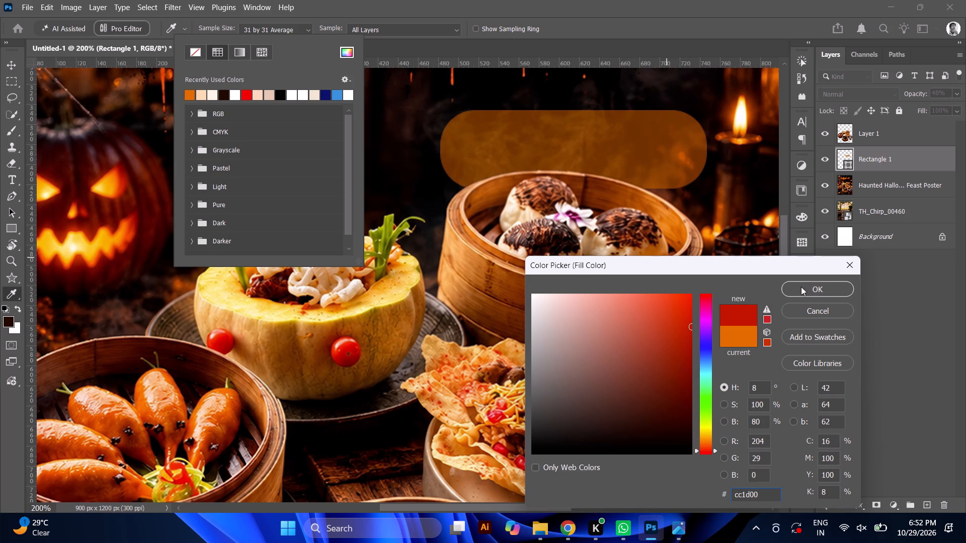
{"action": "left_click", "coordinate": [801, 287]}
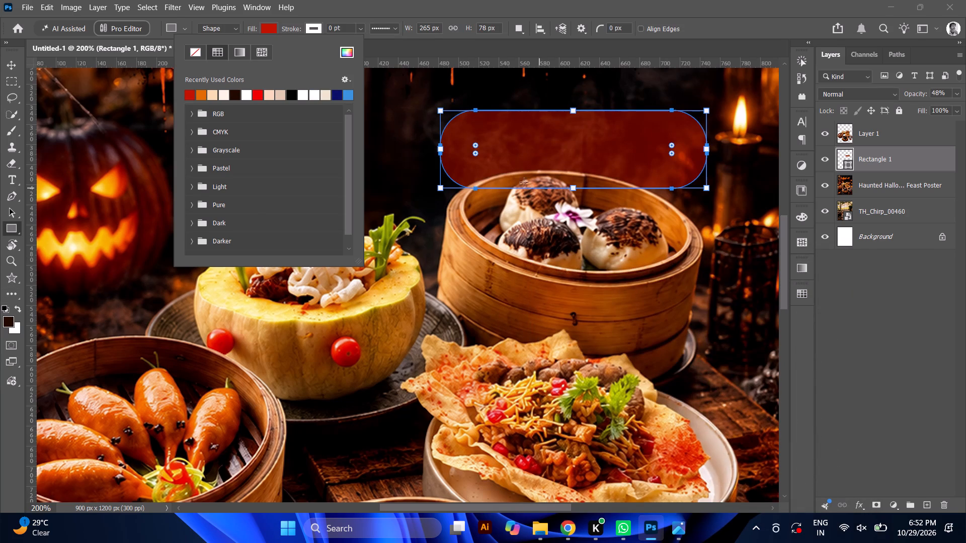
Reduce the red rectangle's corner radius to about 19 px.
{"action": "scroll", "coordinate": [630, 221], "scroll_direction": "down", "scroll_amount": 10, "text": "alt"}
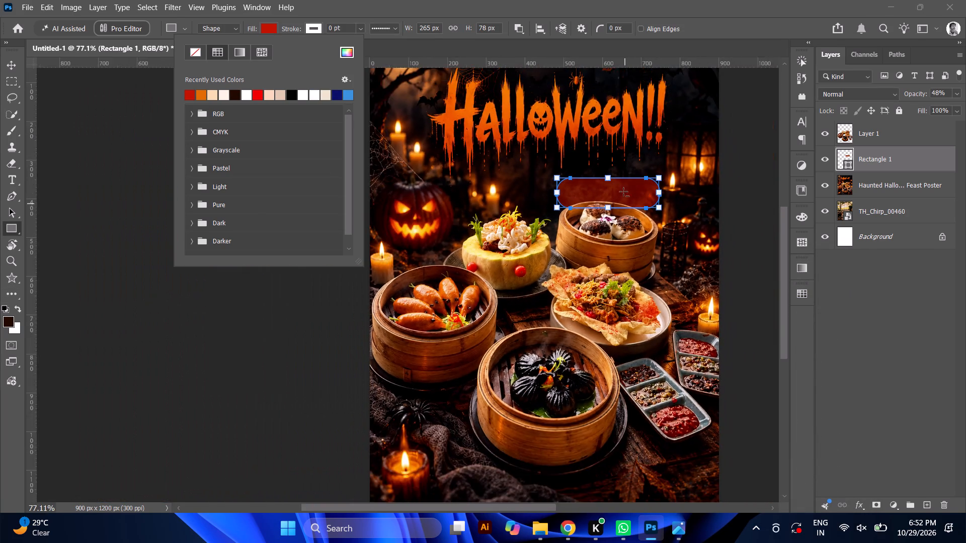
{"action": "scroll", "coordinate": [622, 189], "scroll_direction": "up", "scroll_amount": 15, "text": "alt"}
{"action": "left_click_drag", "start_coordinate": [500, 199], "coordinate": [495, 197]}
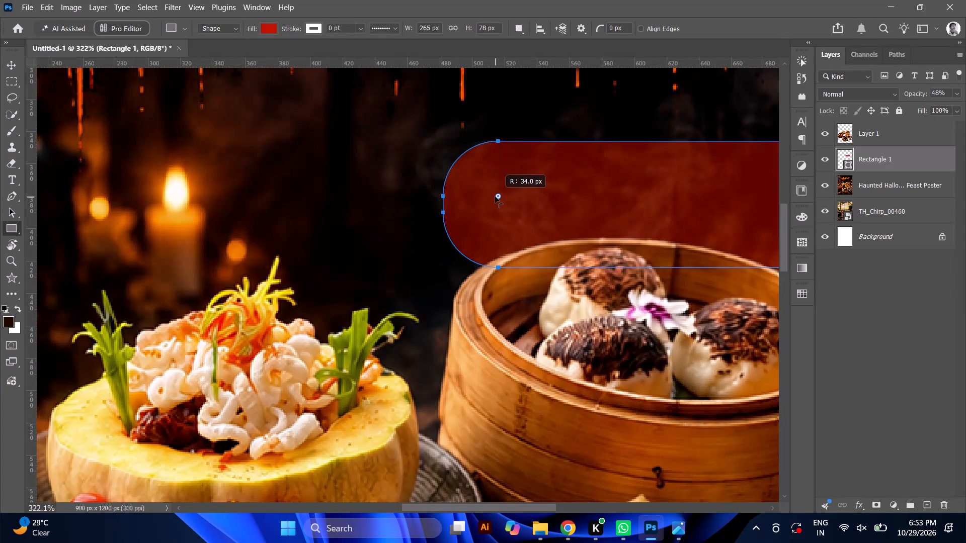
{"action": "left_click_drag", "start_coordinate": [495, 197], "coordinate": [473, 174]}
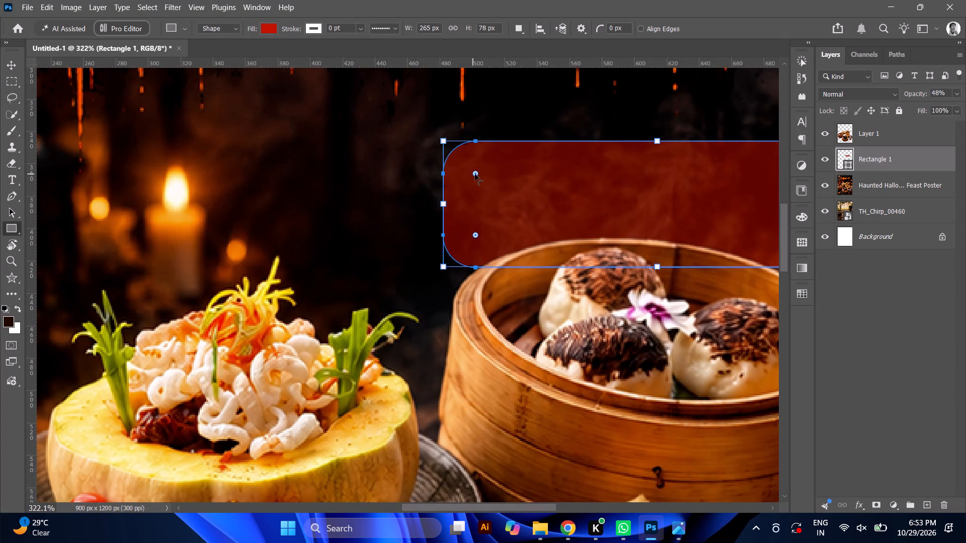
{"action": "left_click_drag", "start_coordinate": [476, 175], "coordinate": [471, 173]}
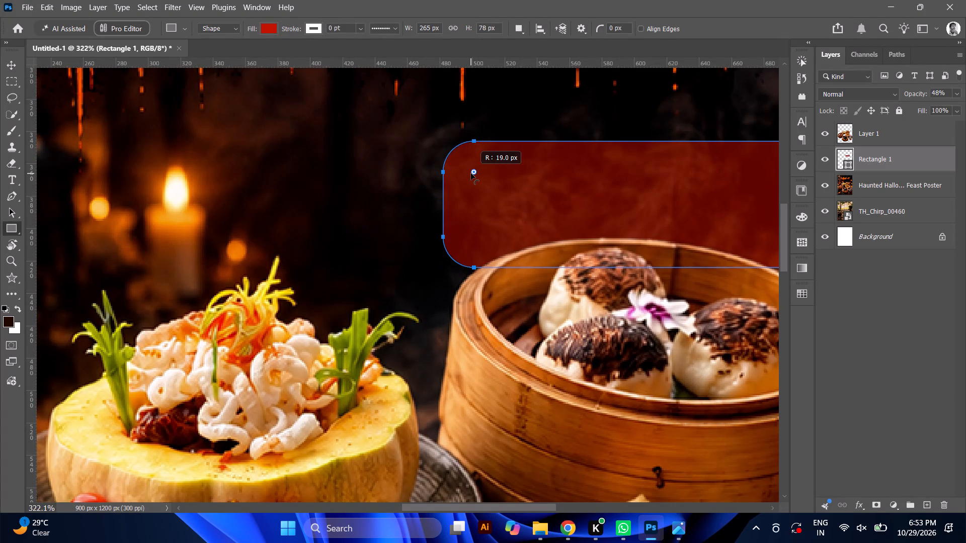
{"action": "left_click_drag", "start_coordinate": [471, 173], "coordinate": [469, 171]}
Add a white 1 px outside Stroke layer effect to the red rectangle.
{"action": "scroll", "coordinate": [469, 171], "scroll_direction": "down", "scroll_amount": 10, "text": "alt"}
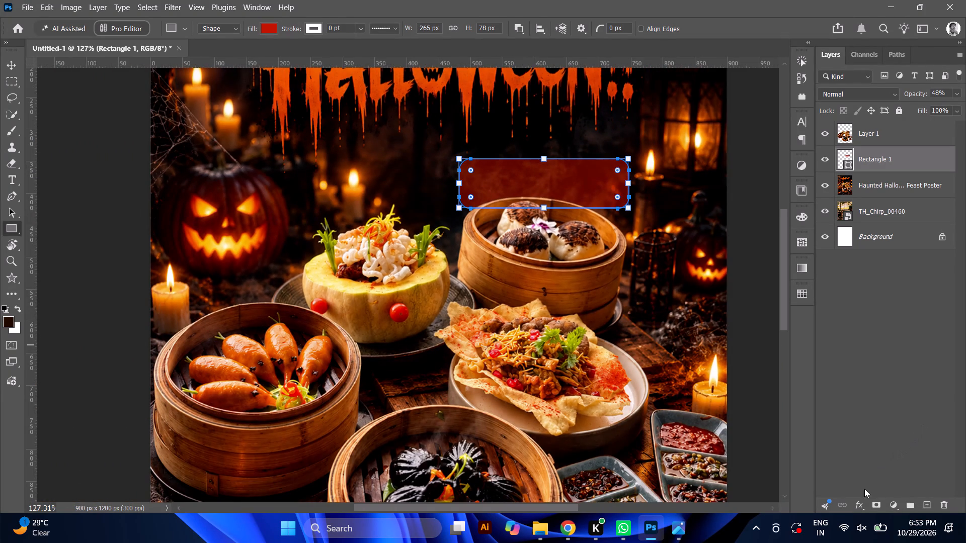
{"action": "left_click", "coordinate": [862, 501]}
{"action": "left_click", "coordinate": [891, 410]}
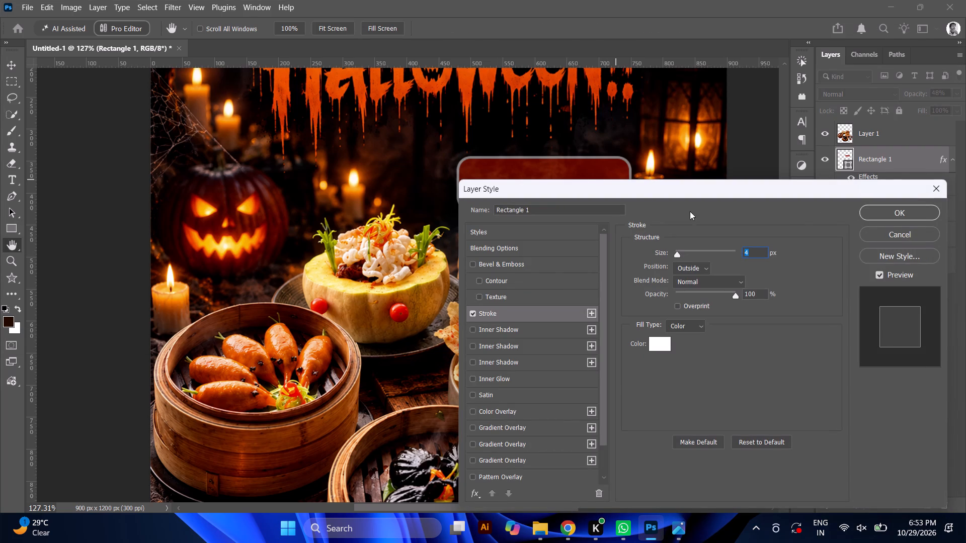
{"action": "scroll", "coordinate": [677, 247], "scroll_direction": "up", "scroll_amount": 5, "text": "alt"}
{"action": "scroll", "coordinate": [679, 241], "scroll_direction": "down", "scroll_amount": 5, "text": "alt"}
{"action": "scroll", "coordinate": [679, 241], "scroll_direction": "up", "scroll_amount": 1, "text": "alt"}
{"action": "scroll", "coordinate": [679, 241], "scroll_direction": "down", "scroll_amount": 3, "text": "alt"}
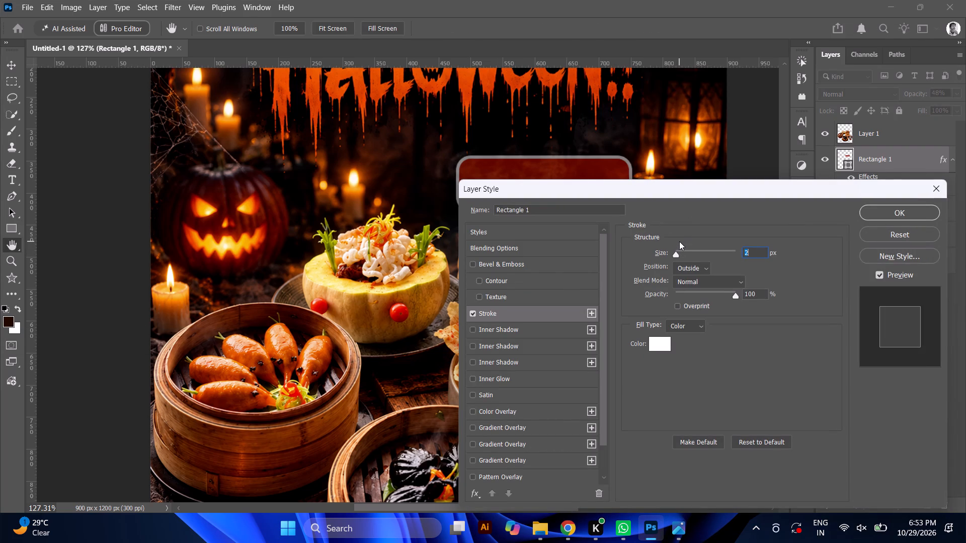
{"action": "scroll", "coordinate": [679, 241], "scroll_direction": "down", "scroll_amount": 1, "text": "alt"}
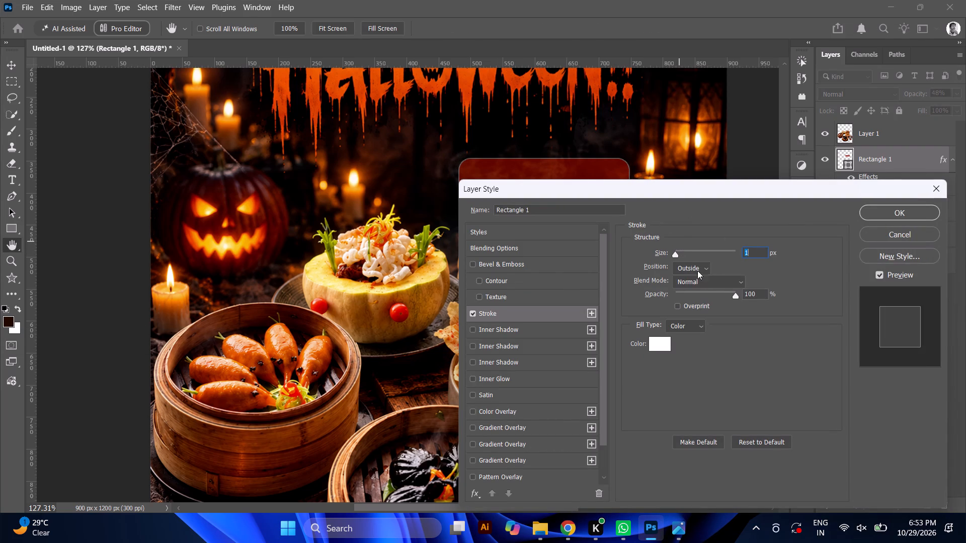
{"action": "left_click", "coordinate": [915, 215]}
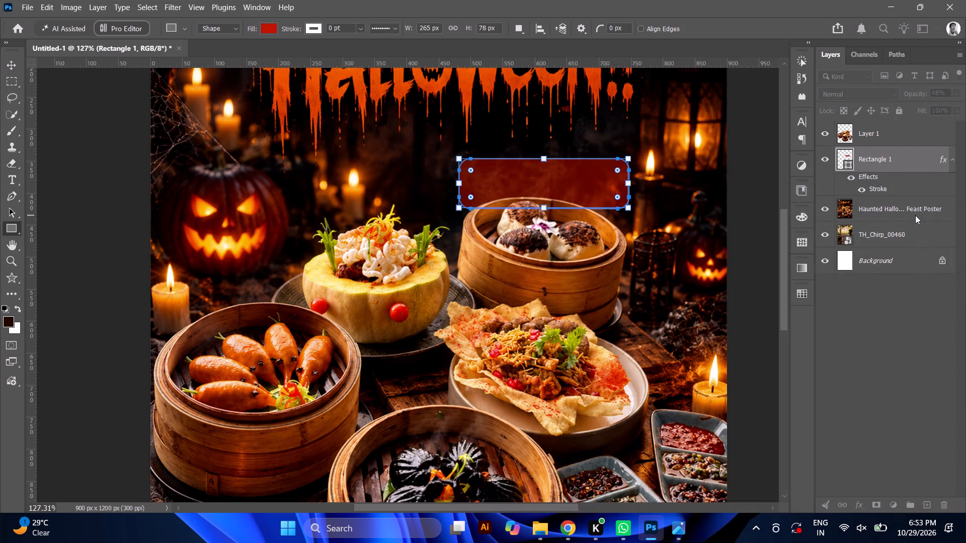
Set the red rectangle layer to 100% opacity and 48% fill so only its interior is translucent.
{"action": "left_click", "coordinate": [957, 92]}
{"action": "left_click_drag", "start_coordinate": [946, 110], "coordinate": [965, 110]}
{"action": "left_click", "coordinate": [950, 121]}
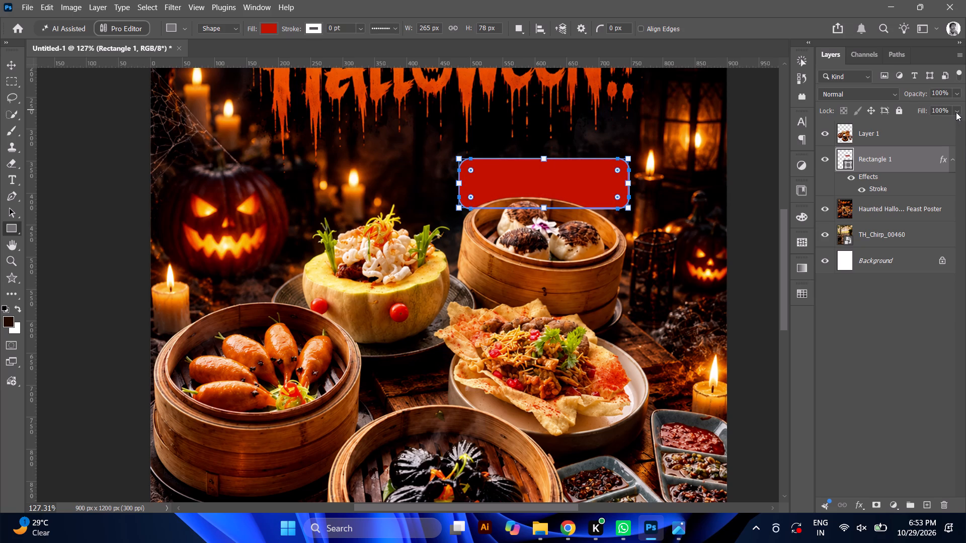
{"action": "left_click", "coordinate": [956, 112]}
{"action": "left_click", "coordinate": [932, 121]}
{"action": "left_click", "coordinate": [927, 126]}
{"action": "left_click", "coordinate": [927, 126]}
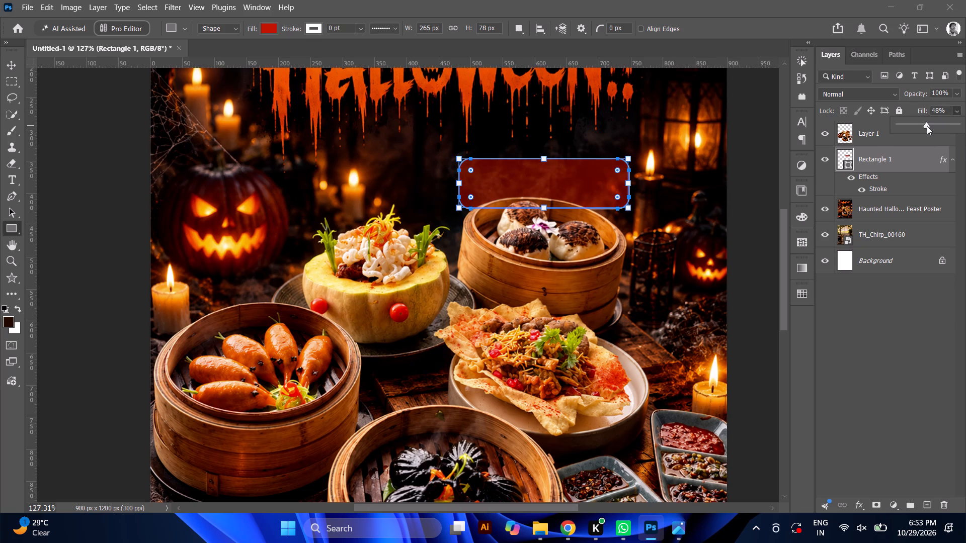
Duplicate the red label rectangle and place the copy above the pumpkin-bowl dish.
{"action": "scroll", "coordinate": [704, 221], "scroll_direction": "up", "scroll_amount": 7, "text": "alt"}
{"action": "scroll", "coordinate": [503, 176], "scroll_direction": "up", "scroll_amount": 3, "text": "alt"}
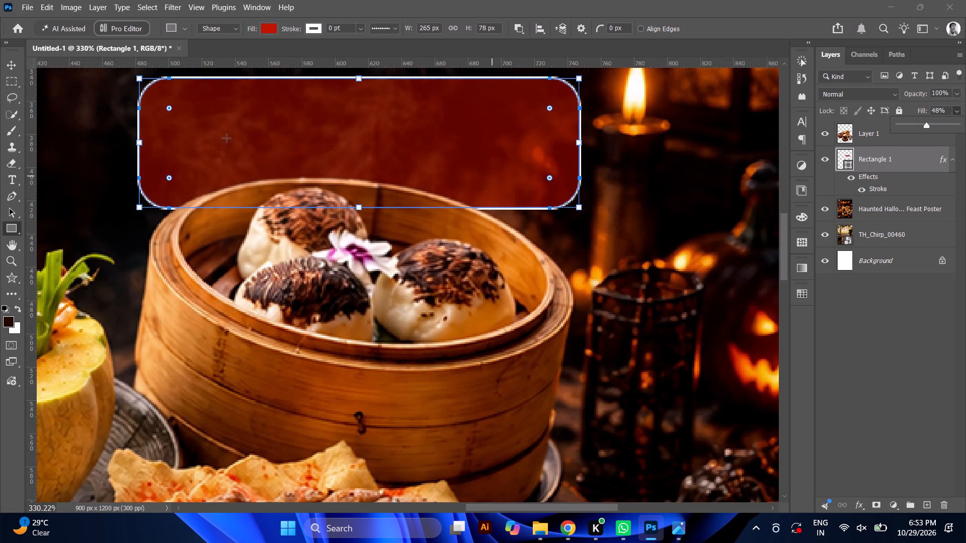
{"action": "left_click", "coordinate": [18, 67]}
{"action": "scroll", "coordinate": [325, 183], "scroll_direction": "down", "scroll_amount": 7, "text": "alt"}
{"action": "scroll", "coordinate": [298, 185], "scroll_direction": "up", "scroll_amount": 1, "text": "alt"}
{"action": "scroll", "coordinate": [298, 185], "scroll_direction": "down", "scroll_amount": 1, "text": "alt"}
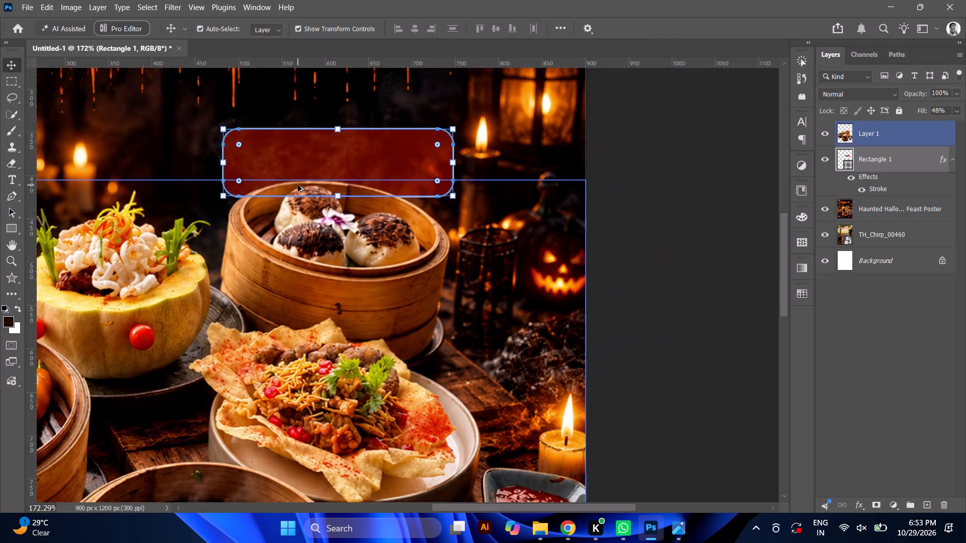
{"action": "scroll", "coordinate": [298, 185], "scroll_direction": "down", "scroll_amount": 2, "text": "alt"}
{"action": "scroll", "coordinate": [245, 184], "scroll_direction": "up", "scroll_amount": 1, "text": "alt"}
{"action": "scroll", "coordinate": [245, 184], "scroll_direction": "down", "scroll_amount": 2, "text": "alt"}
{"action": "left_click_drag", "start_coordinate": [560, 507], "coordinate": [509, 476]}
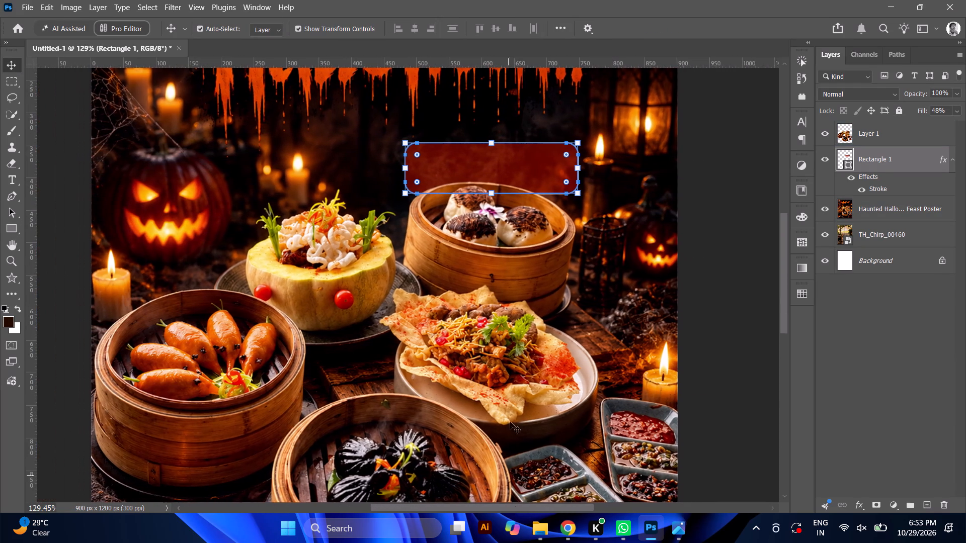
{"action": "left_click_drag", "start_coordinate": [478, 161], "coordinate": [265, 175], "text": "alt"}
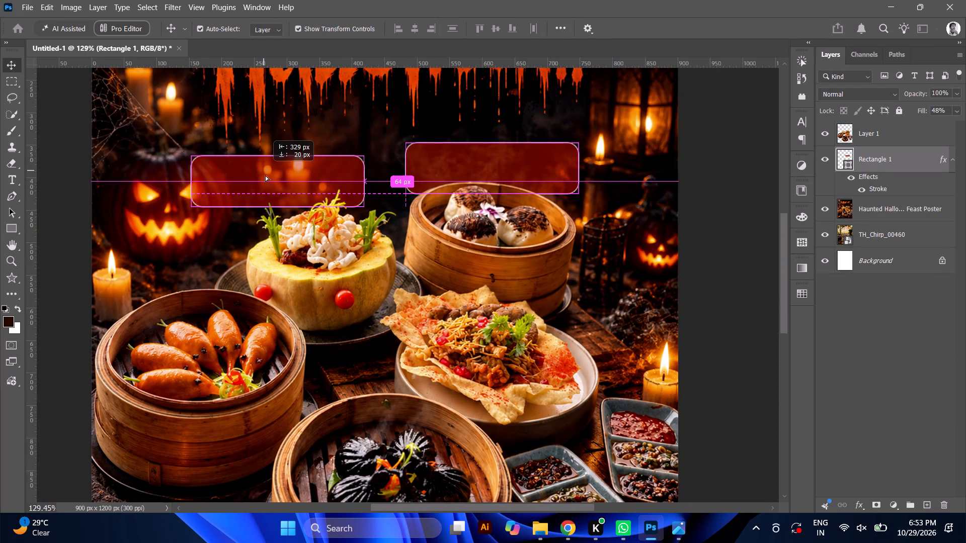
{"action": "left_click_drag", "start_coordinate": [265, 175], "coordinate": [279, 177], "text": "alt"}
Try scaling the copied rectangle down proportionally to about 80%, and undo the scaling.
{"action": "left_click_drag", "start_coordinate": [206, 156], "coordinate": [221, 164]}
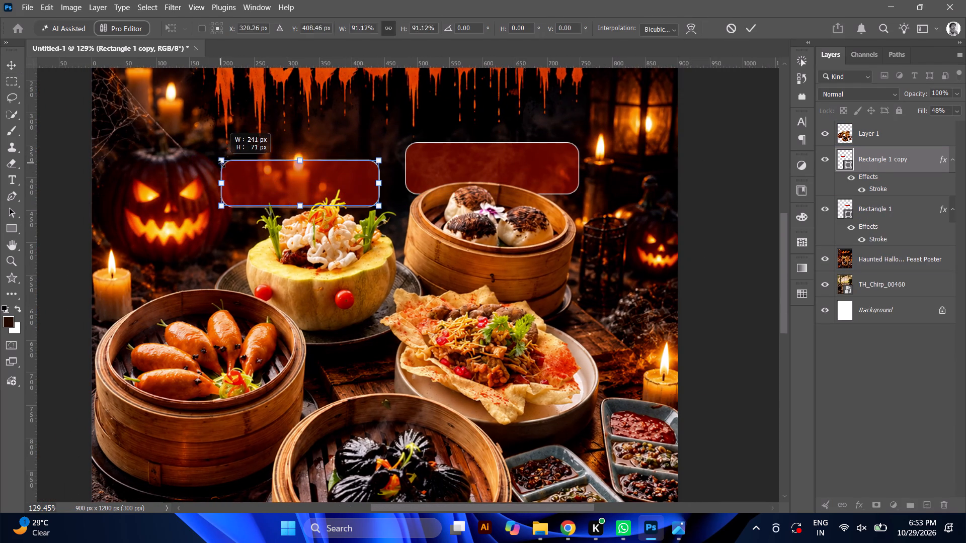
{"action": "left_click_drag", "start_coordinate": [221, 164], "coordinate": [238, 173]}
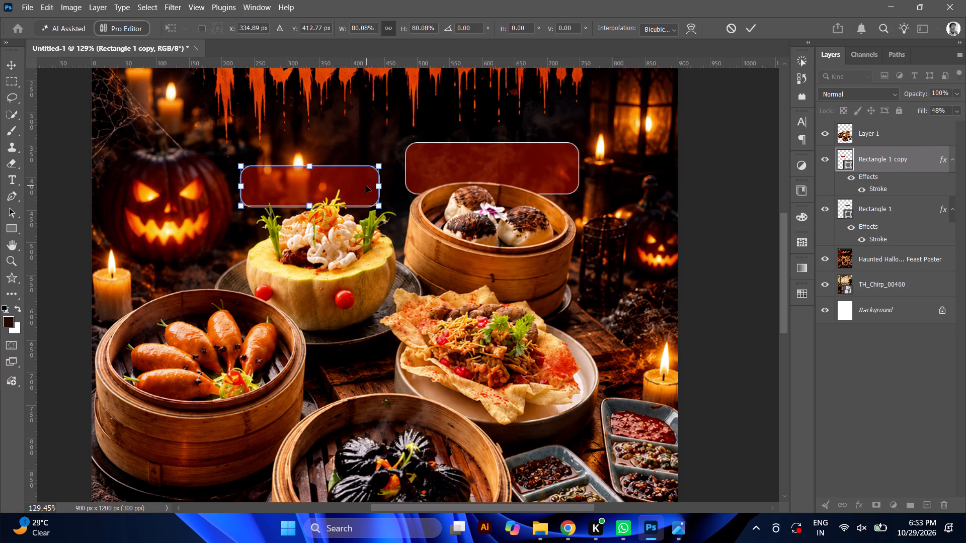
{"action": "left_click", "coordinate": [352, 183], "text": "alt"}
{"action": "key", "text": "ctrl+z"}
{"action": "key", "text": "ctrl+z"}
Restore the copied label rectangle to 100% width and height above the pumpkin-bowl dish and apply the transform.
{"action": "left_click_drag", "start_coordinate": [343, 179], "coordinate": [279, 210], "text": "alt"}
{"action": "left_click_drag", "start_coordinate": [280, 180], "coordinate": [242, 180], "text": "alt"}
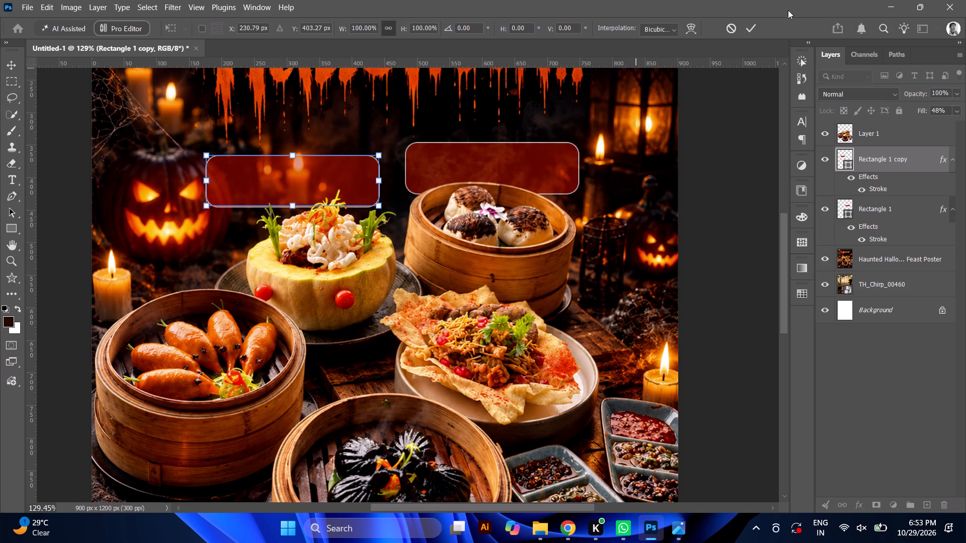
{"action": "left_click", "coordinate": [753, 30]}
Duplicate the pumpkin-bowl label rectangle and place the copy above the basket of orange dumplings, partly behind the pumpkin bowl.
{"action": "left_click_drag", "start_coordinate": [296, 178], "coordinate": [204, 252], "text": "alt"}
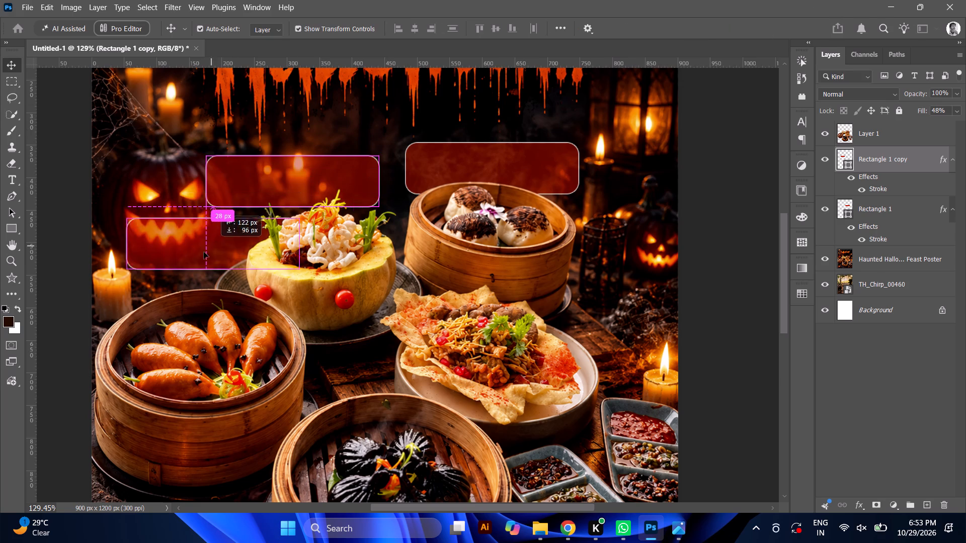
{"action": "left_click_drag", "start_coordinate": [204, 252], "coordinate": [195, 267], "text": "alt"}
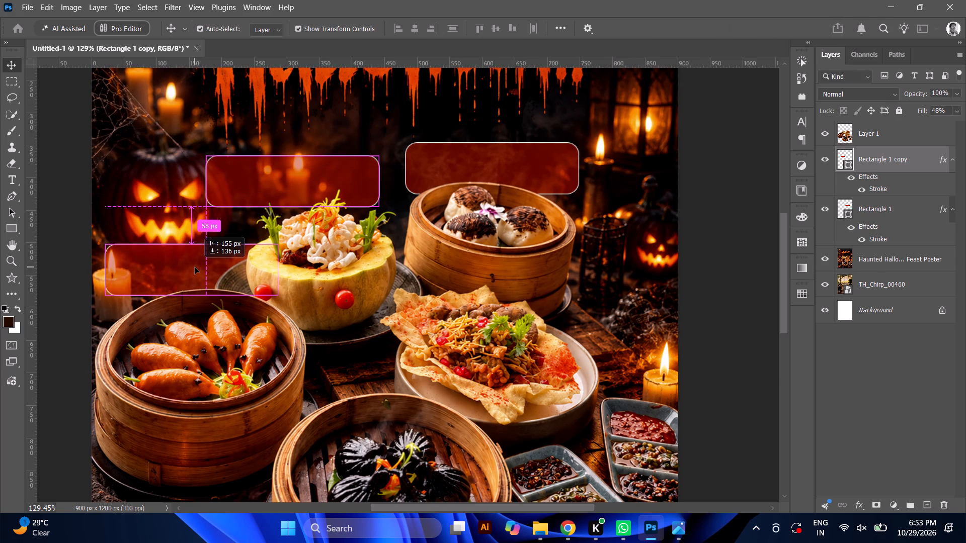
{"action": "left_click_drag", "start_coordinate": [195, 267], "coordinate": [198, 268], "text": "alt"}
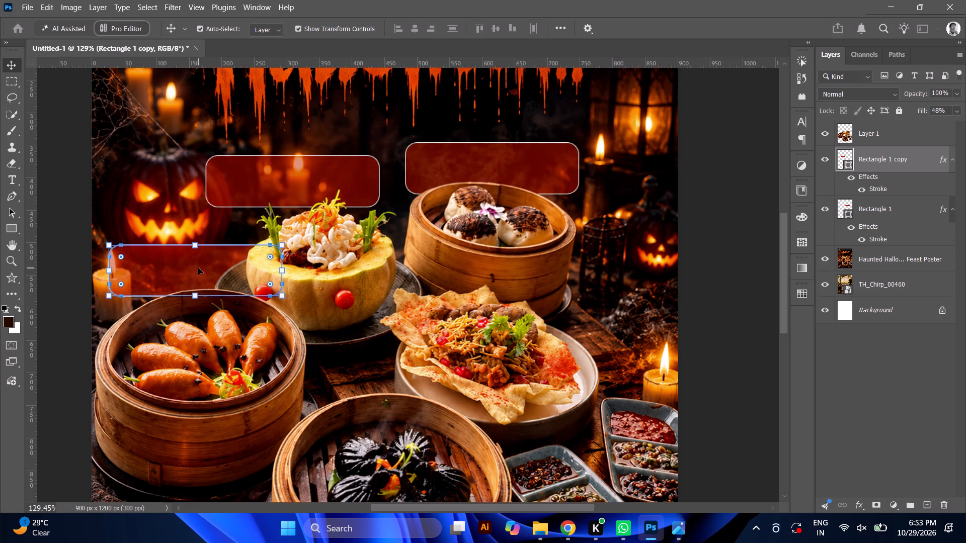
Duplicate the orange-dumpling label rectangle and place the copy just above the basket of black dumplings.
{"action": "scroll", "coordinate": [215, 244], "scroll_direction": "down", "scroll_amount": 6}
{"action": "left_click_drag", "start_coordinate": [221, 206], "coordinate": [408, 297], "text": "alt"}
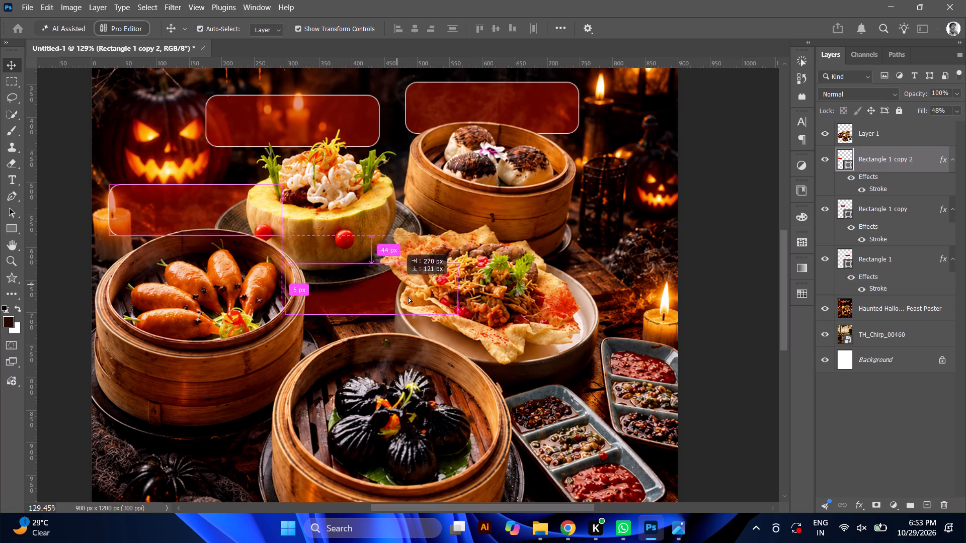
{"action": "left_click_drag", "start_coordinate": [408, 297], "coordinate": [423, 311], "text": "alt"}
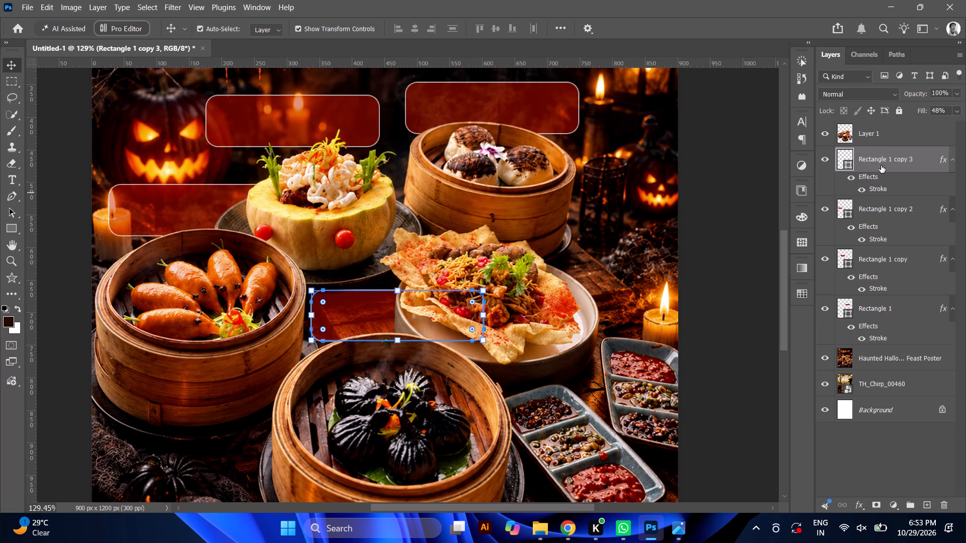
Move the label rectangle above the black dumplings to beside the crispy papad dish, partly behind its plate and reaching the candle.
{"action": "left_click", "coordinate": [880, 141]}
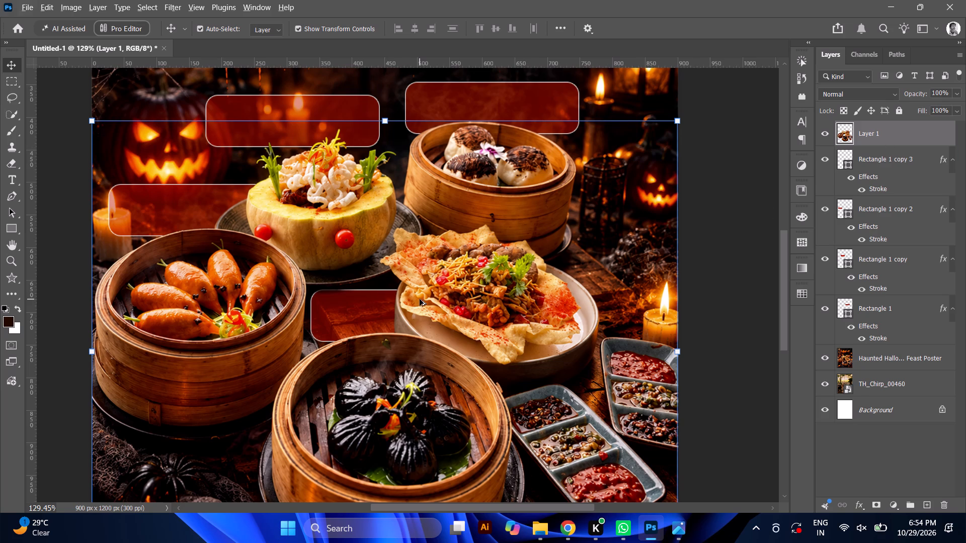
{"action": "scroll", "coordinate": [420, 299], "scroll_direction": "down", "scroll_amount": 5}
{"action": "left_click", "coordinate": [379, 302], "text": "ctrl"}
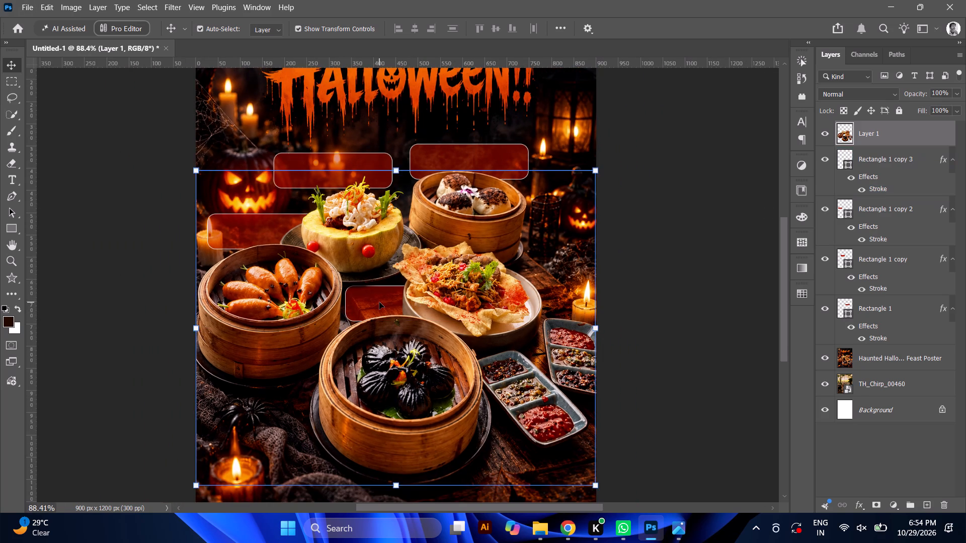
{"action": "left_click", "coordinate": [379, 302]}
{"action": "left_click", "coordinate": [379, 302], "text": "alt"}
{"action": "left_click_drag", "start_coordinate": [379, 302], "coordinate": [383, 301]}
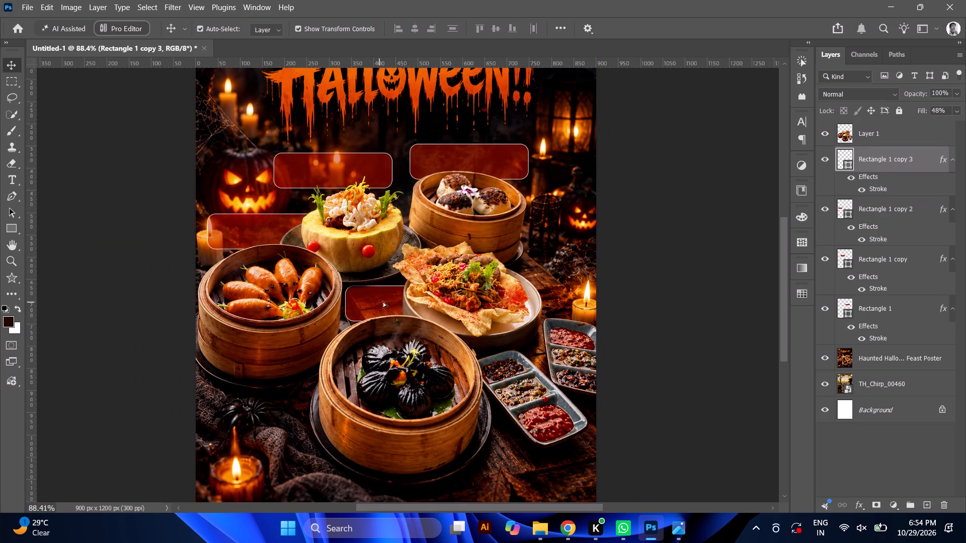
{"action": "left_click_drag", "start_coordinate": [383, 301], "coordinate": [499, 273]}
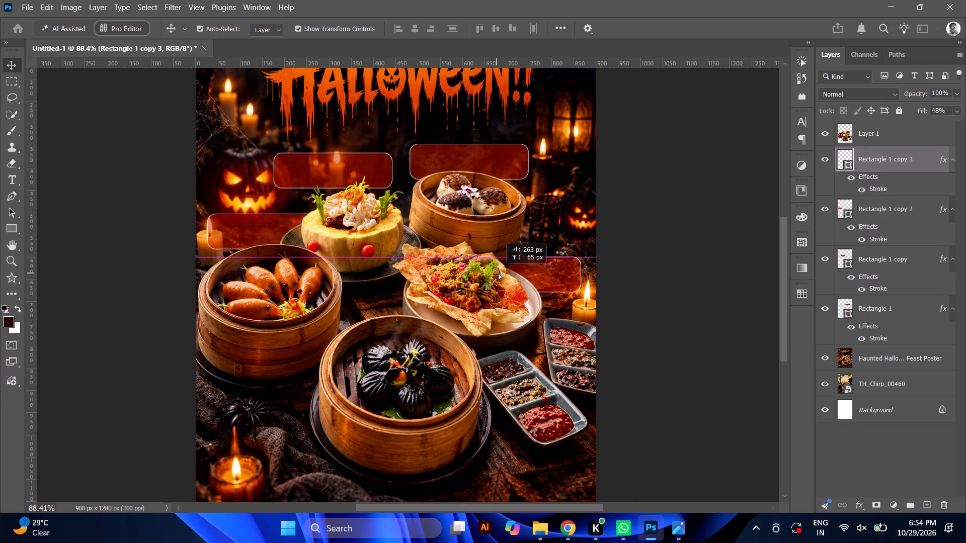
{"action": "left_click_drag", "start_coordinate": [499, 273], "coordinate": [500, 276]}
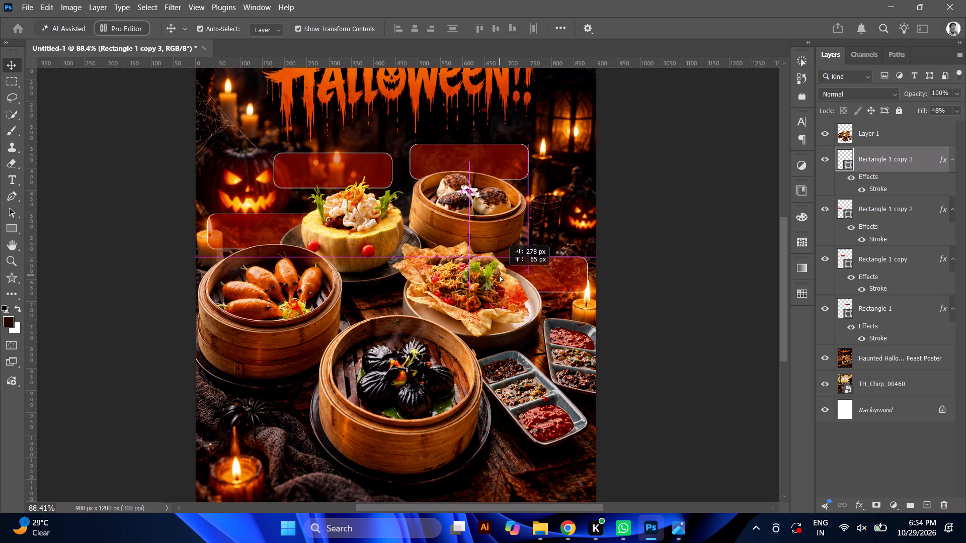
{"action": "left_click_drag", "start_coordinate": [500, 276], "coordinate": [504, 287]}
{"action": "scroll", "coordinate": [536, 290], "scroll_direction": "up", "scroll_amount": 7, "text": "alt"}
{"action": "left_click_drag", "start_coordinate": [534, 281], "coordinate": [535, 281]}
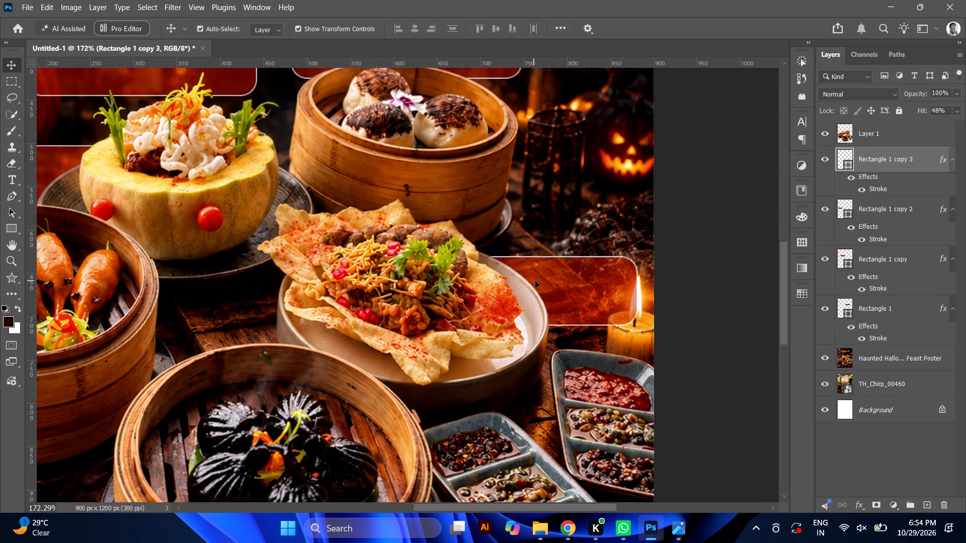
{"action": "left_click_drag", "start_coordinate": [535, 281], "coordinate": [539, 283]}
Duplicate the papad-dish label rectangle and place the copy between the orange-dumpling and black-dumpling baskets, partly behind the food image.
{"action": "left_click_drag", "start_coordinate": [534, 283], "coordinate": [225, 378], "text": "alt"}
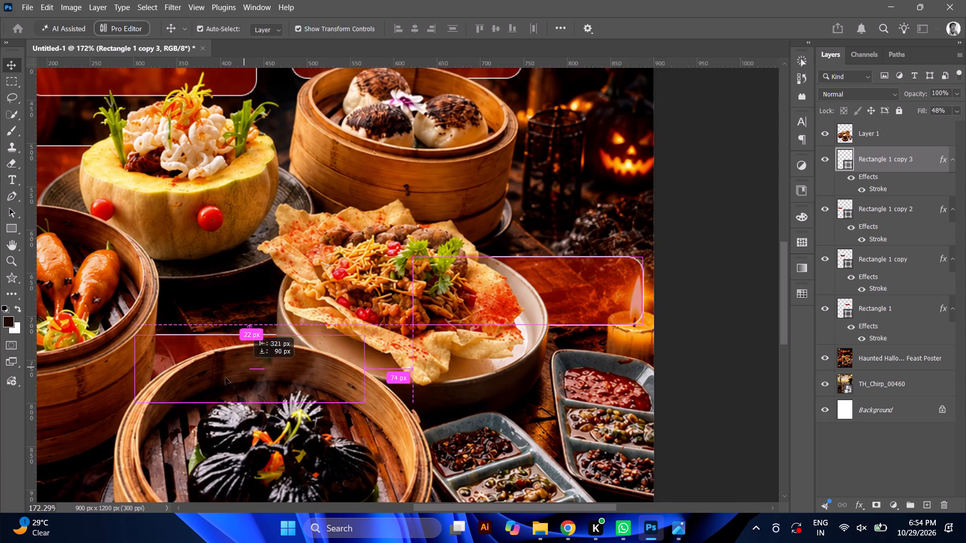
{"action": "left_click_drag", "start_coordinate": [225, 378], "coordinate": [162, 441], "text": "alt"}
{"action": "scroll", "coordinate": [156, 408], "scroll_direction": "down", "scroll_amount": 8}
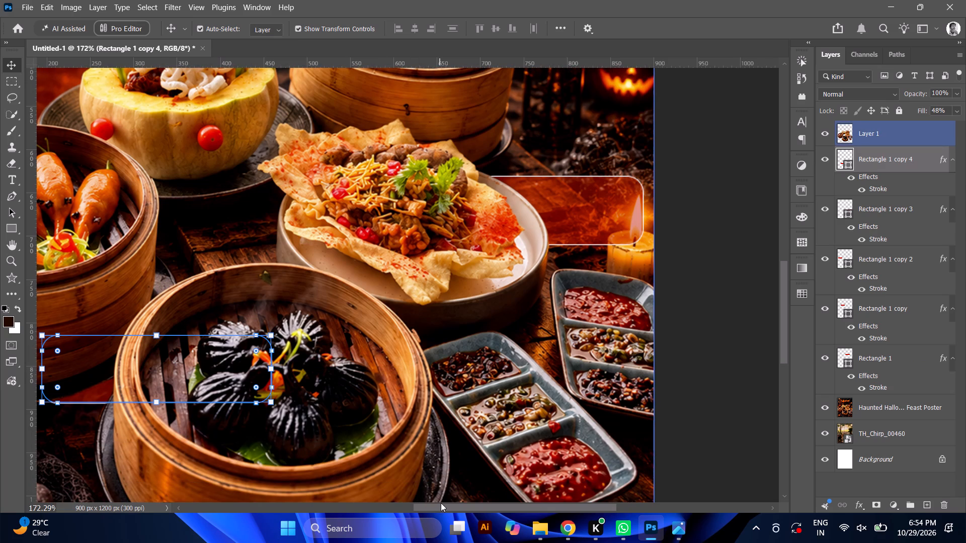
{"action": "left_click_drag", "start_coordinate": [446, 505], "coordinate": [363, 492]}
{"action": "scroll", "coordinate": [361, 476], "scroll_direction": "down", "scroll_amount": 12}
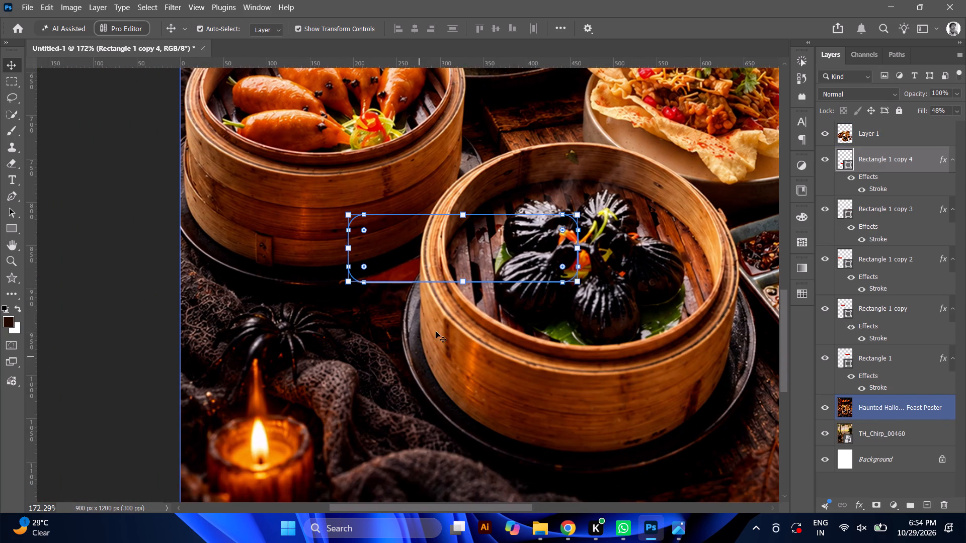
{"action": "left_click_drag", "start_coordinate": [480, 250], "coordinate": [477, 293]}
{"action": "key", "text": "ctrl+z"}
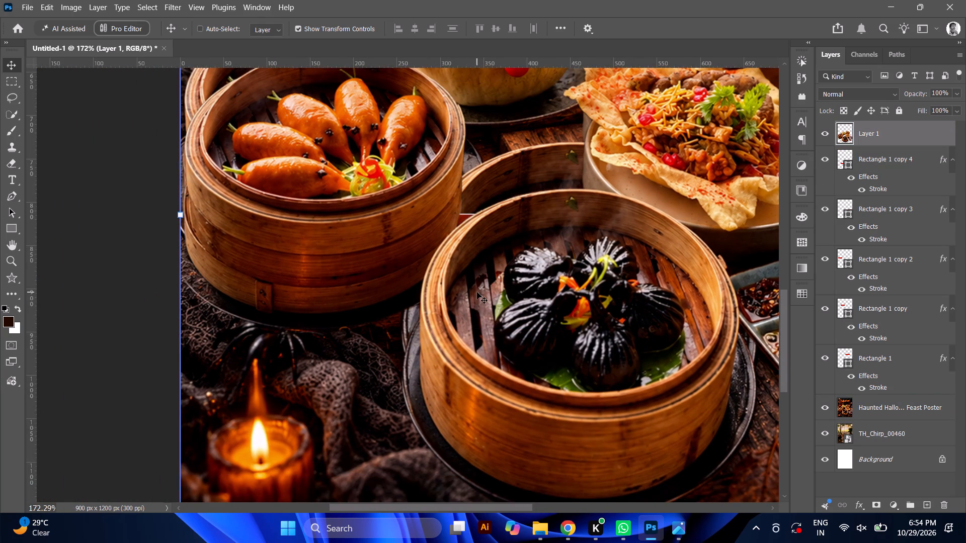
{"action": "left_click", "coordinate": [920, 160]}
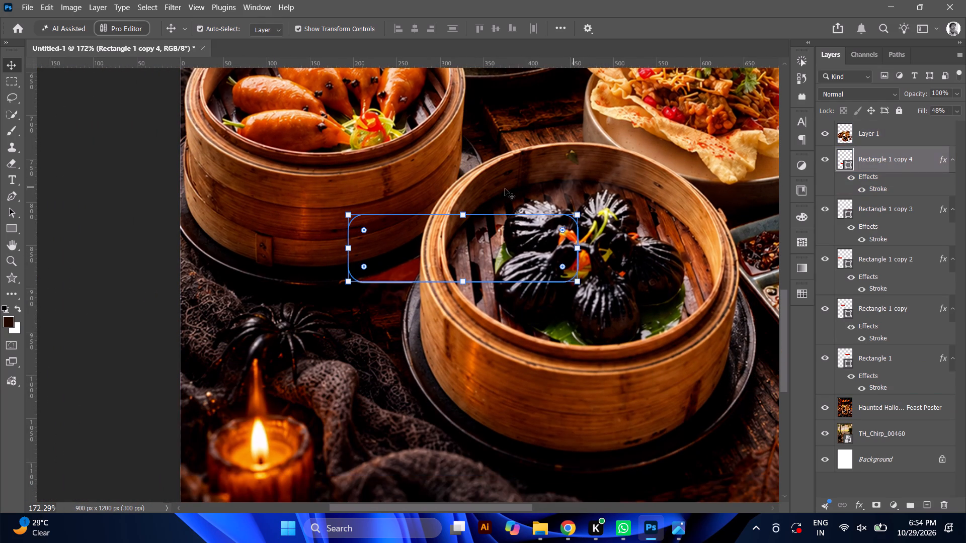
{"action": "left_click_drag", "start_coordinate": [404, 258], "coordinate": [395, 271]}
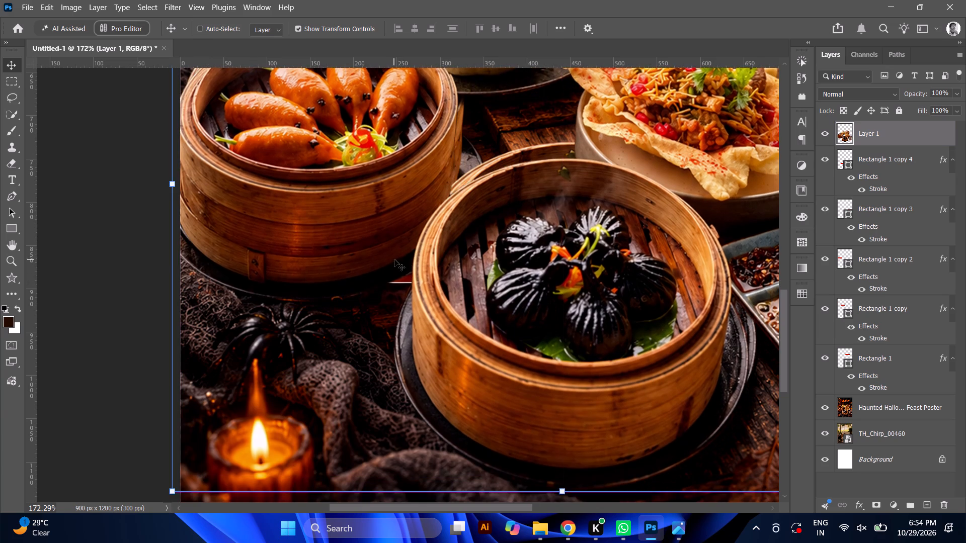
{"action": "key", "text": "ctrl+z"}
Move the newest label rectangle down beside the black-dumpling basket, over the dark cloth and spider above the candle.
{"action": "left_click", "coordinate": [873, 157]}
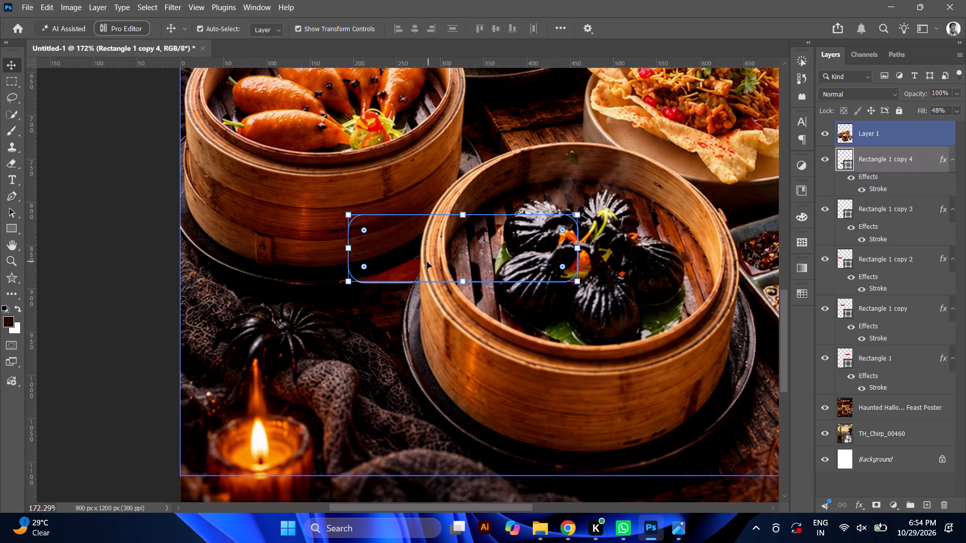
{"action": "left_click_drag", "start_coordinate": [395, 276], "coordinate": [384, 359]}
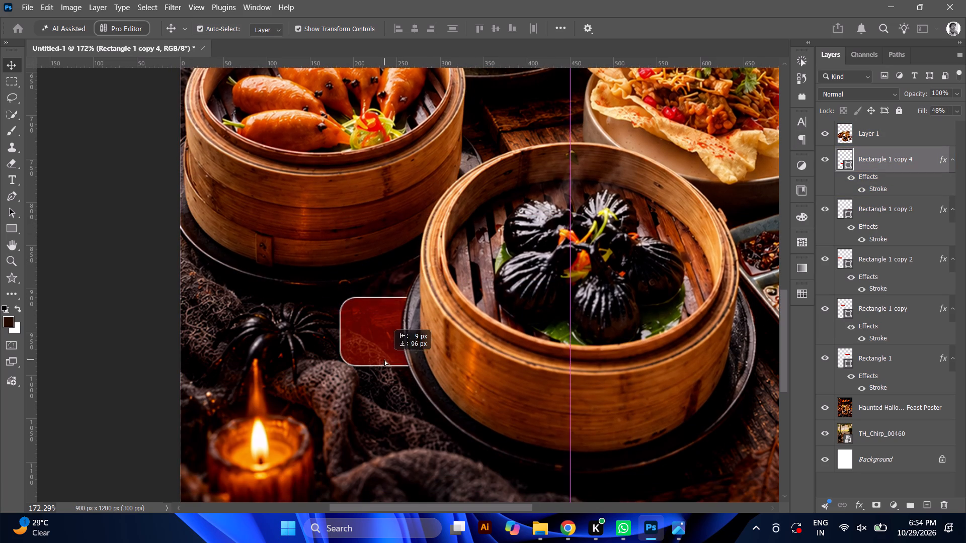
{"action": "left_click_drag", "start_coordinate": [384, 359], "coordinate": [297, 353]}
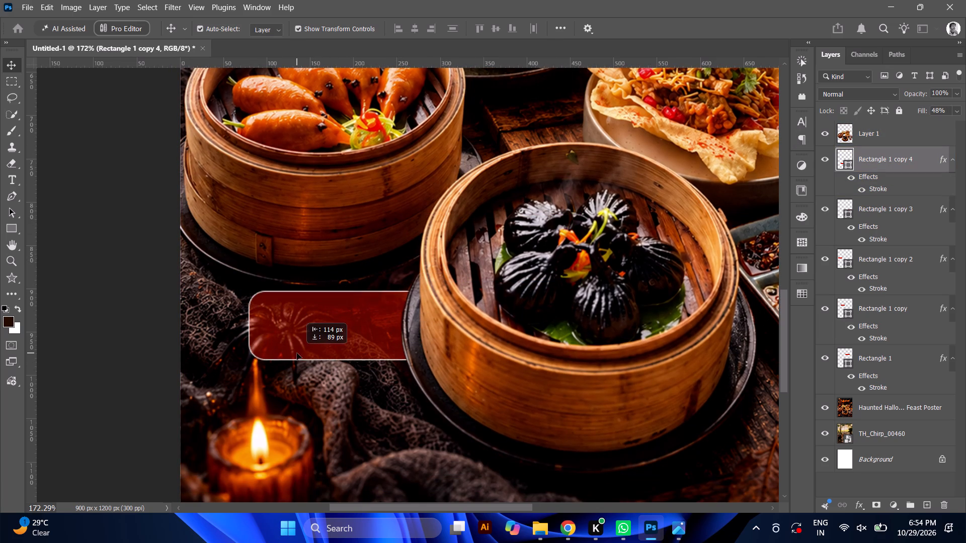
{"action": "left_click_drag", "start_coordinate": [297, 353], "coordinate": [313, 354]}
Examine the placement of the five label rectangles across the whole poster and up close above the pumpkin bowl.
{"action": "scroll", "coordinate": [316, 354], "scroll_direction": "down", "scroll_amount": 5, "text": "alt"}
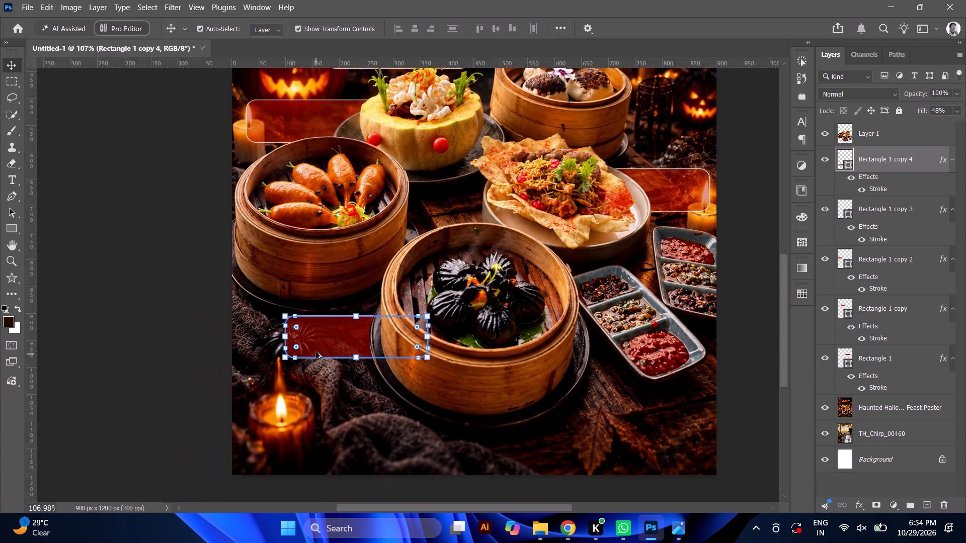
{"action": "scroll", "coordinate": [319, 342], "scroll_direction": "down", "scroll_amount": 8, "text": "alt"}
{"action": "scroll", "coordinate": [442, 241], "scroll_direction": "up", "scroll_amount": 4, "text": "alt"}
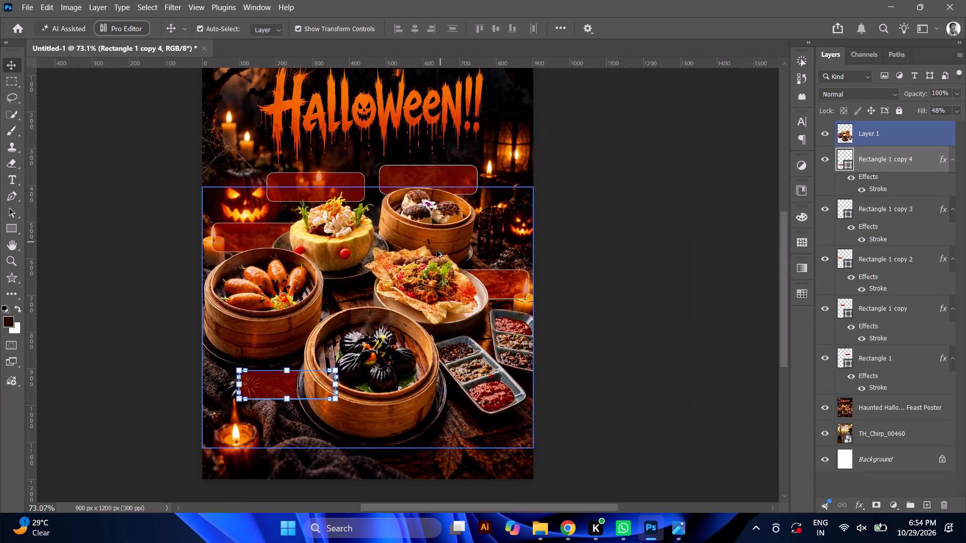
{"action": "scroll", "coordinate": [318, 183], "scroll_direction": "up", "scroll_amount": 4}
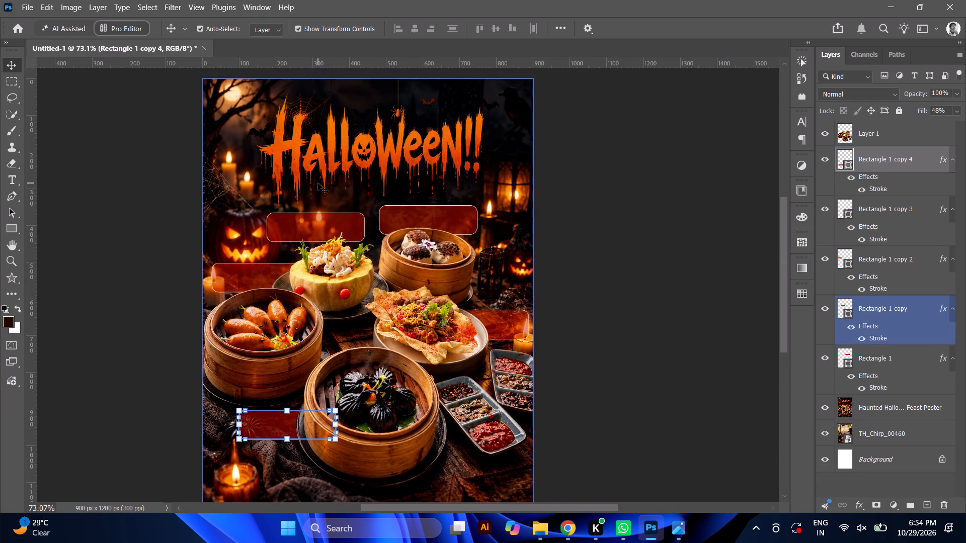
{"action": "scroll", "coordinate": [365, 218], "scroll_direction": "up", "scroll_amount": 5, "text": "alt"}
{"action": "scroll", "coordinate": [273, 204], "scroll_direction": "up", "scroll_amount": 10, "text": "alt"}
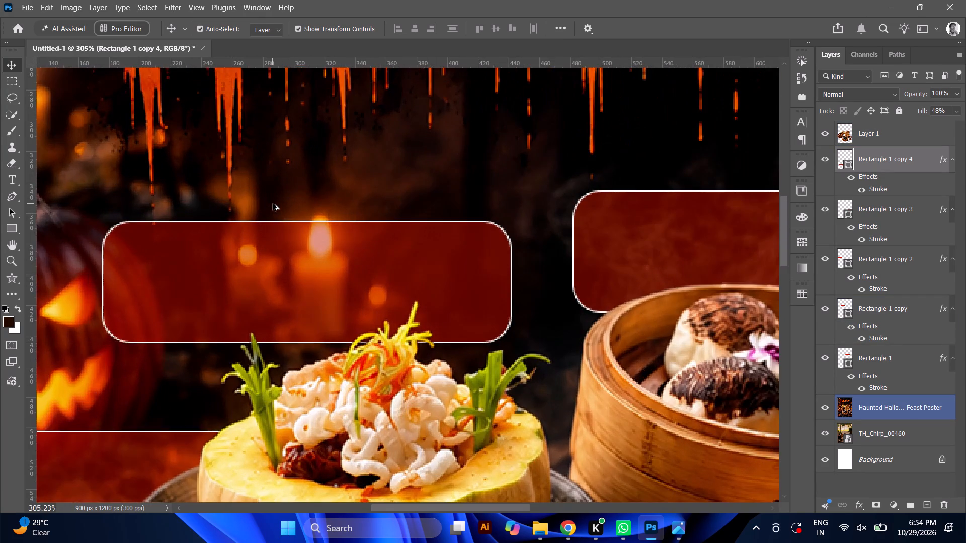
{"action": "scroll", "coordinate": [273, 204], "scroll_direction": "down", "scroll_amount": 14, "text": "alt"}
{"action": "scroll", "coordinate": [294, 194], "scroll_direction": "up", "scroll_amount": 1, "text": "alt"}
{"action": "scroll", "coordinate": [294, 194], "scroll_direction": "down", "scroll_amount": 1, "text": "alt"}
{"action": "scroll", "coordinate": [169, 264], "scroll_direction": "up", "scroll_amount": 4, "text": "alt"}
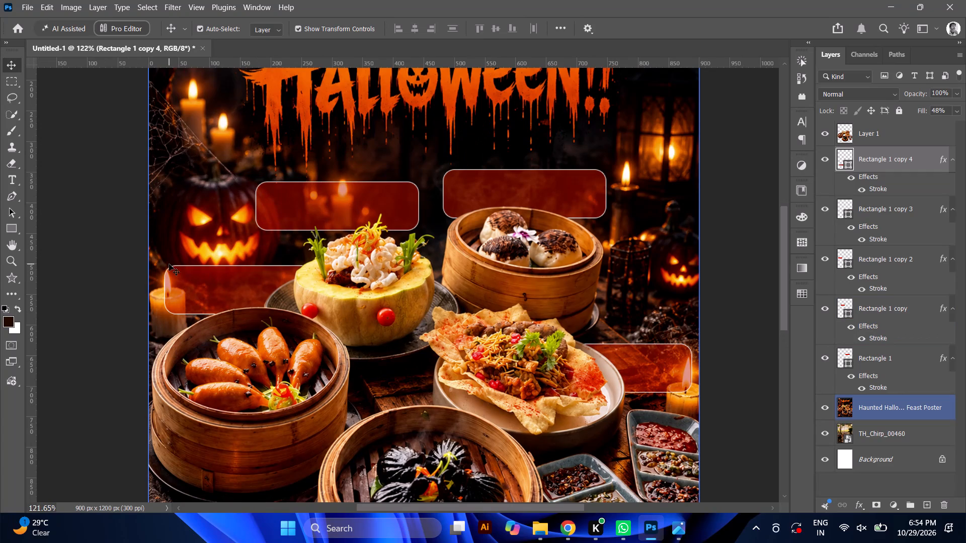
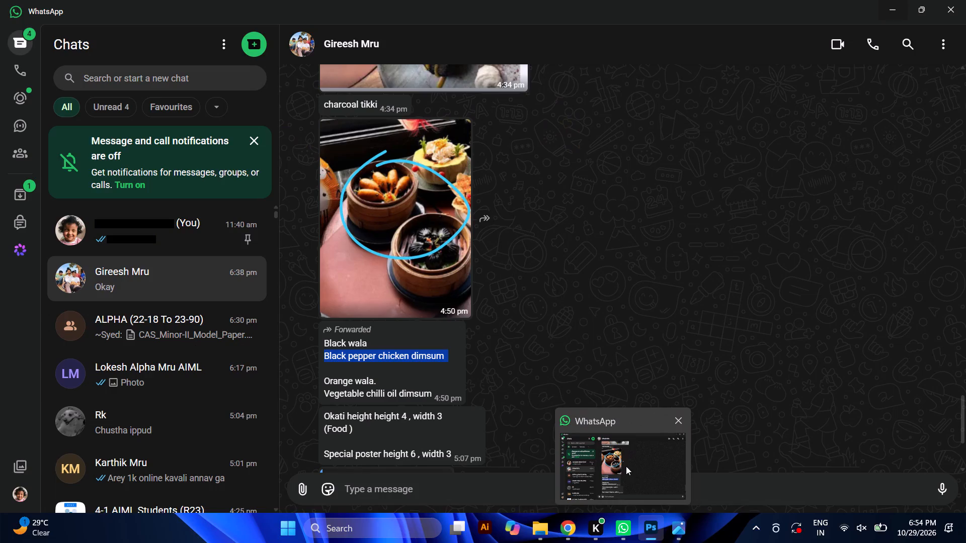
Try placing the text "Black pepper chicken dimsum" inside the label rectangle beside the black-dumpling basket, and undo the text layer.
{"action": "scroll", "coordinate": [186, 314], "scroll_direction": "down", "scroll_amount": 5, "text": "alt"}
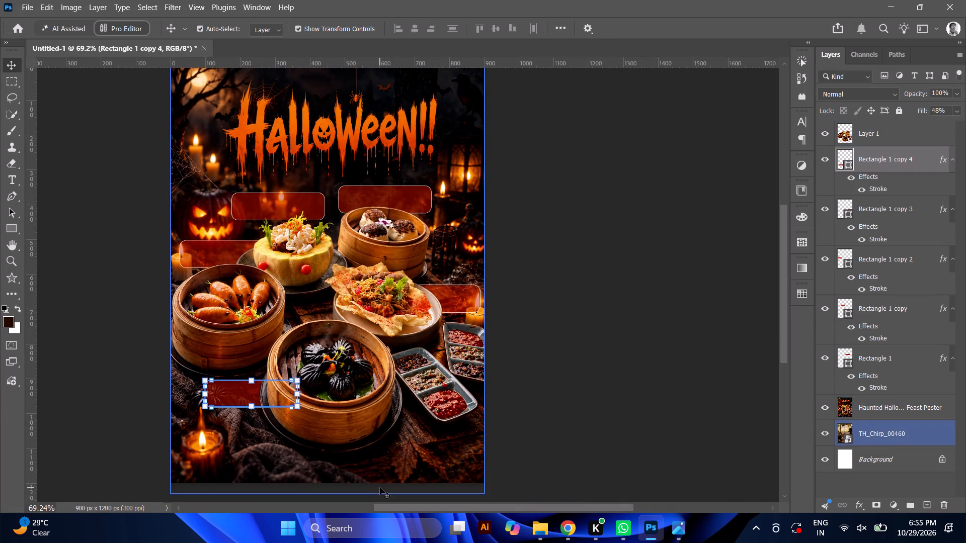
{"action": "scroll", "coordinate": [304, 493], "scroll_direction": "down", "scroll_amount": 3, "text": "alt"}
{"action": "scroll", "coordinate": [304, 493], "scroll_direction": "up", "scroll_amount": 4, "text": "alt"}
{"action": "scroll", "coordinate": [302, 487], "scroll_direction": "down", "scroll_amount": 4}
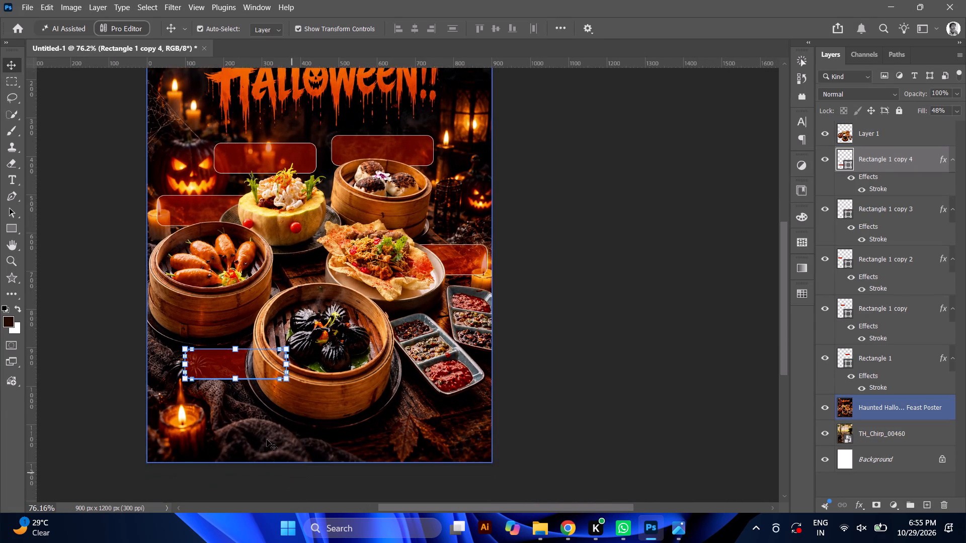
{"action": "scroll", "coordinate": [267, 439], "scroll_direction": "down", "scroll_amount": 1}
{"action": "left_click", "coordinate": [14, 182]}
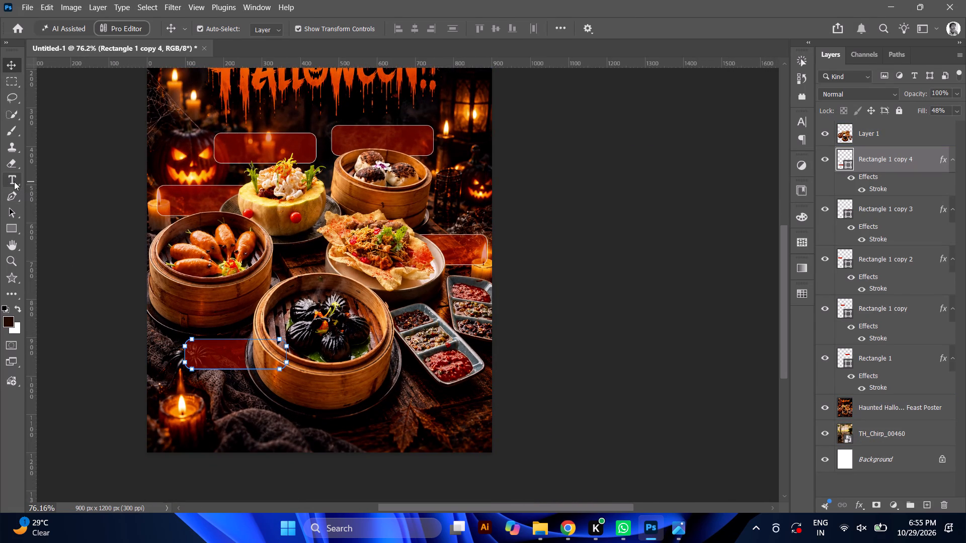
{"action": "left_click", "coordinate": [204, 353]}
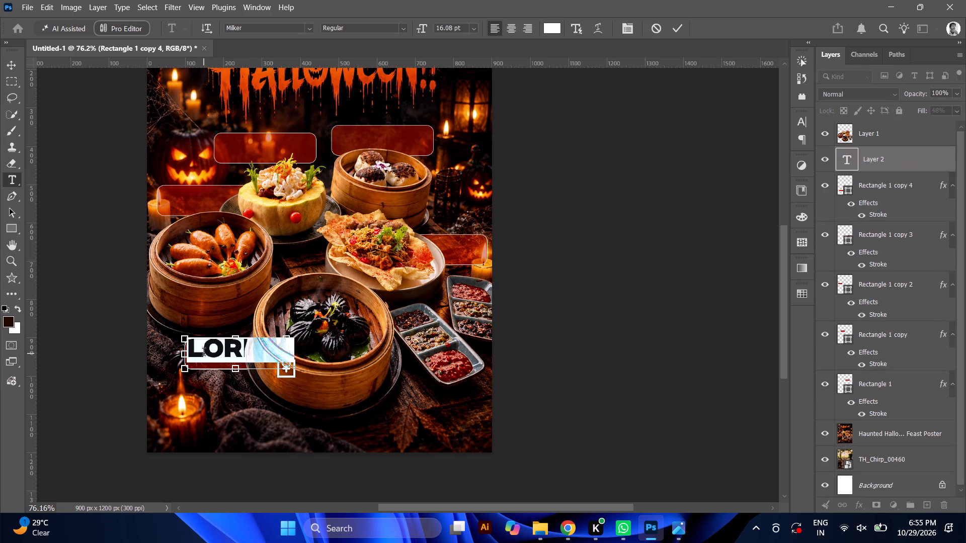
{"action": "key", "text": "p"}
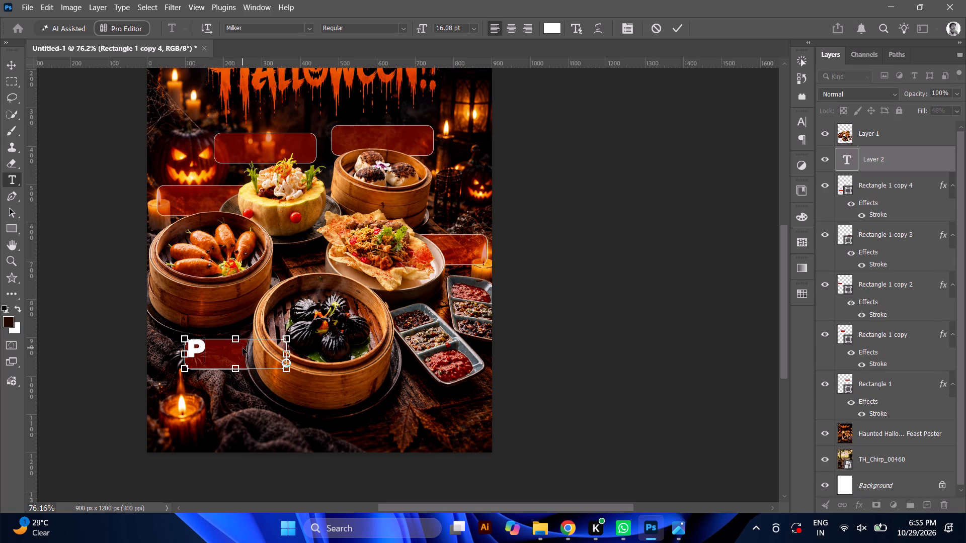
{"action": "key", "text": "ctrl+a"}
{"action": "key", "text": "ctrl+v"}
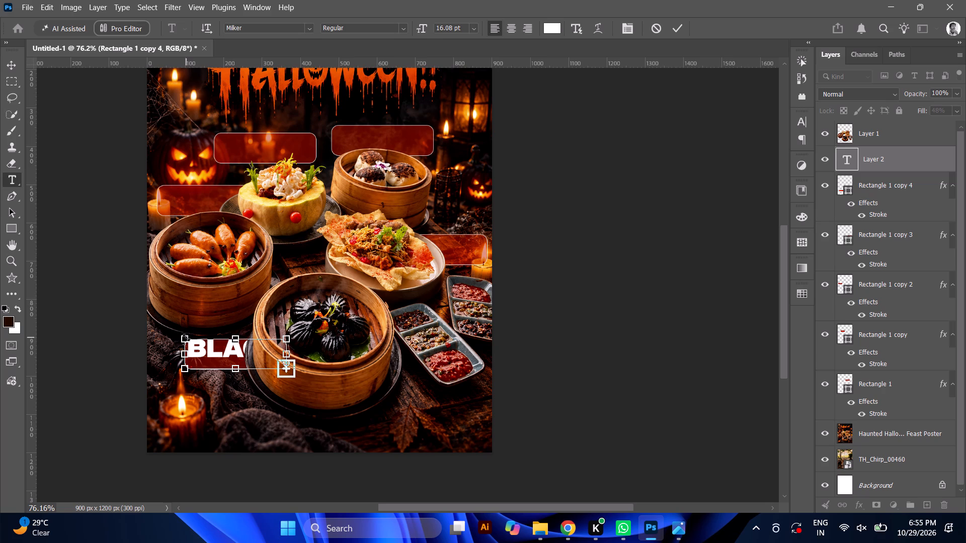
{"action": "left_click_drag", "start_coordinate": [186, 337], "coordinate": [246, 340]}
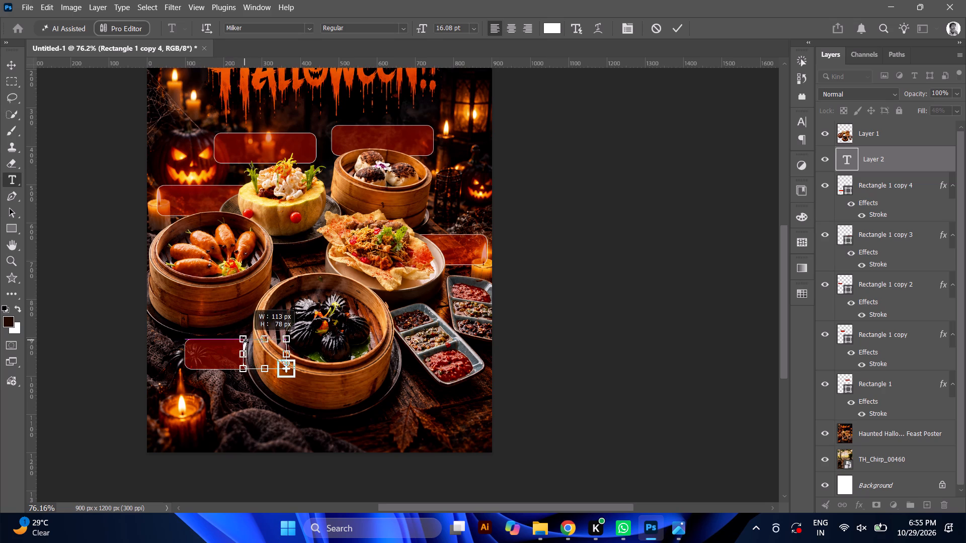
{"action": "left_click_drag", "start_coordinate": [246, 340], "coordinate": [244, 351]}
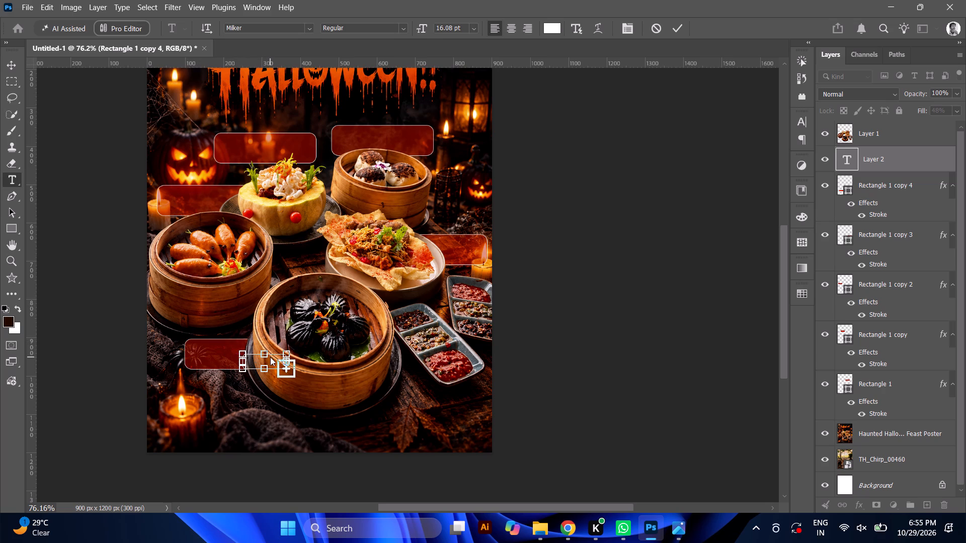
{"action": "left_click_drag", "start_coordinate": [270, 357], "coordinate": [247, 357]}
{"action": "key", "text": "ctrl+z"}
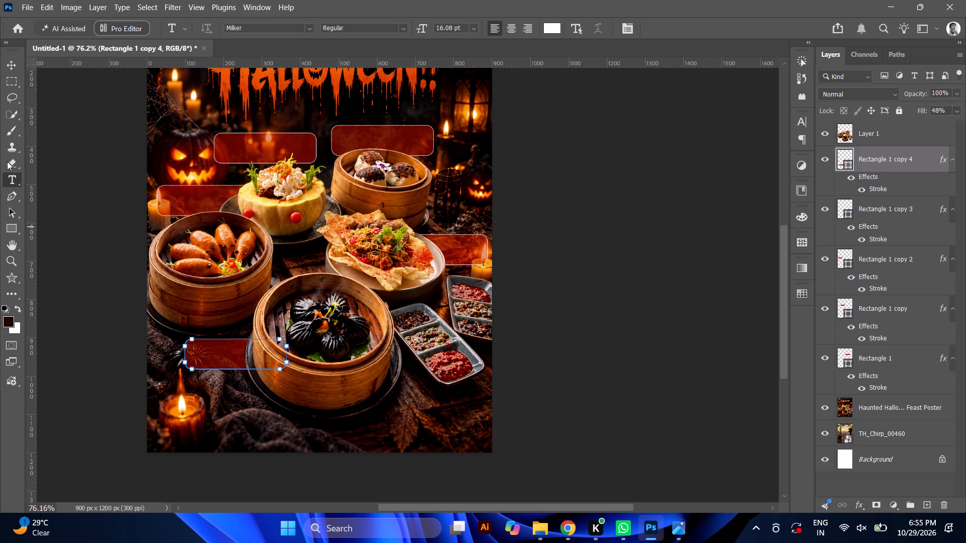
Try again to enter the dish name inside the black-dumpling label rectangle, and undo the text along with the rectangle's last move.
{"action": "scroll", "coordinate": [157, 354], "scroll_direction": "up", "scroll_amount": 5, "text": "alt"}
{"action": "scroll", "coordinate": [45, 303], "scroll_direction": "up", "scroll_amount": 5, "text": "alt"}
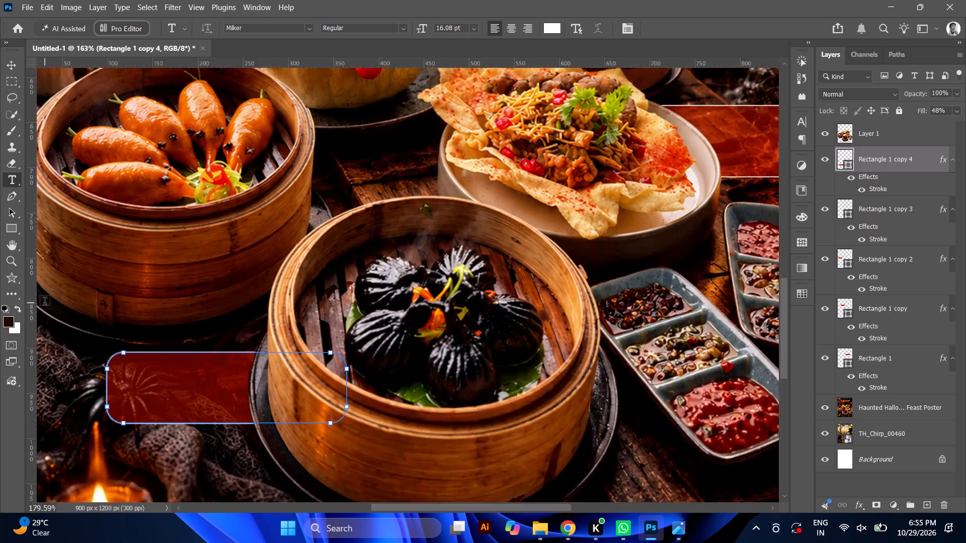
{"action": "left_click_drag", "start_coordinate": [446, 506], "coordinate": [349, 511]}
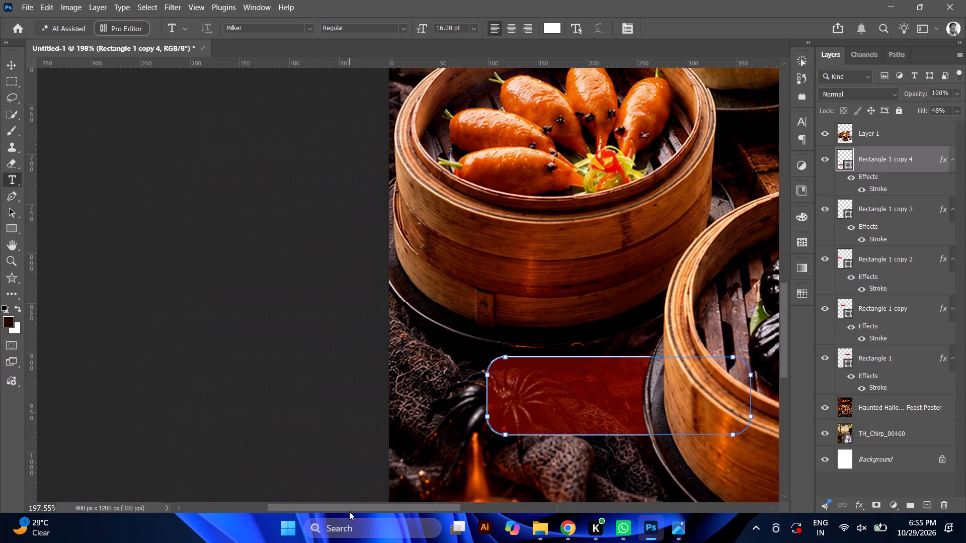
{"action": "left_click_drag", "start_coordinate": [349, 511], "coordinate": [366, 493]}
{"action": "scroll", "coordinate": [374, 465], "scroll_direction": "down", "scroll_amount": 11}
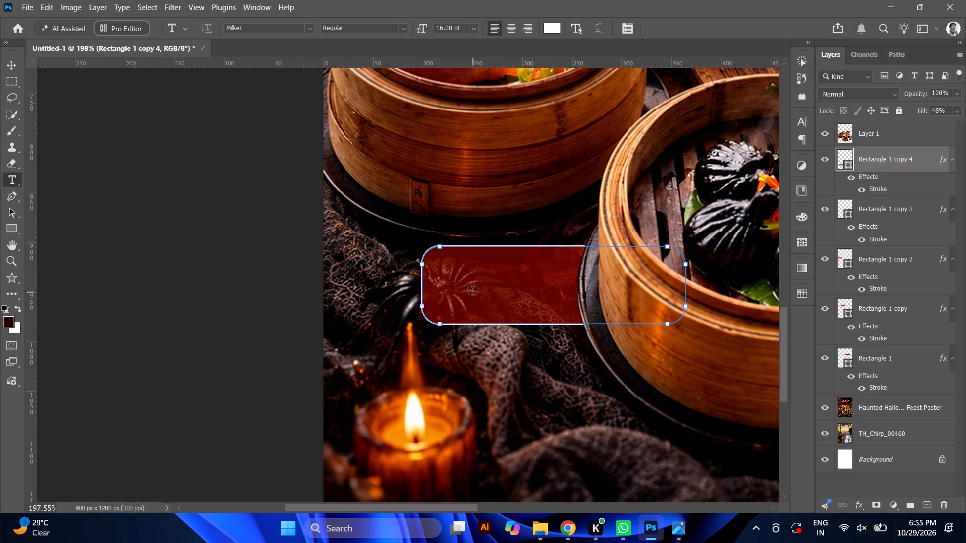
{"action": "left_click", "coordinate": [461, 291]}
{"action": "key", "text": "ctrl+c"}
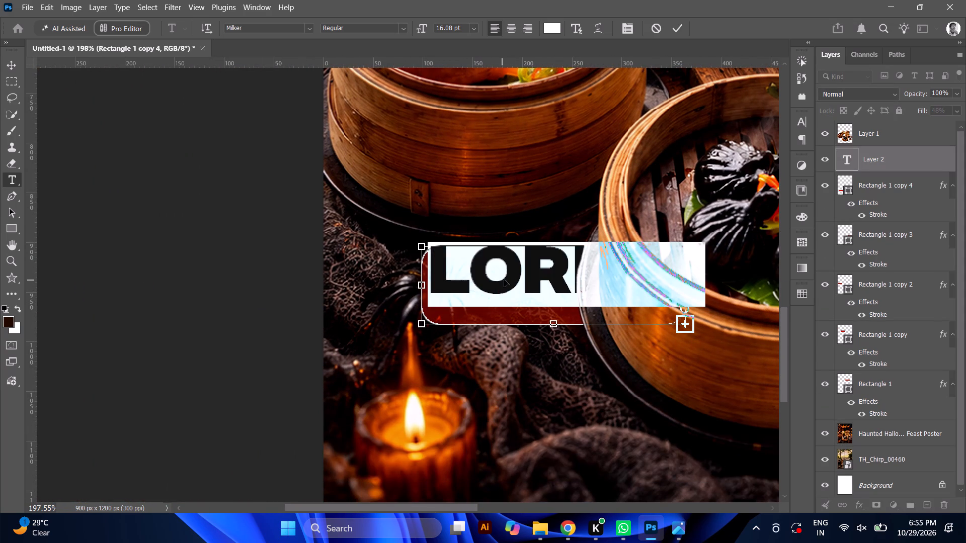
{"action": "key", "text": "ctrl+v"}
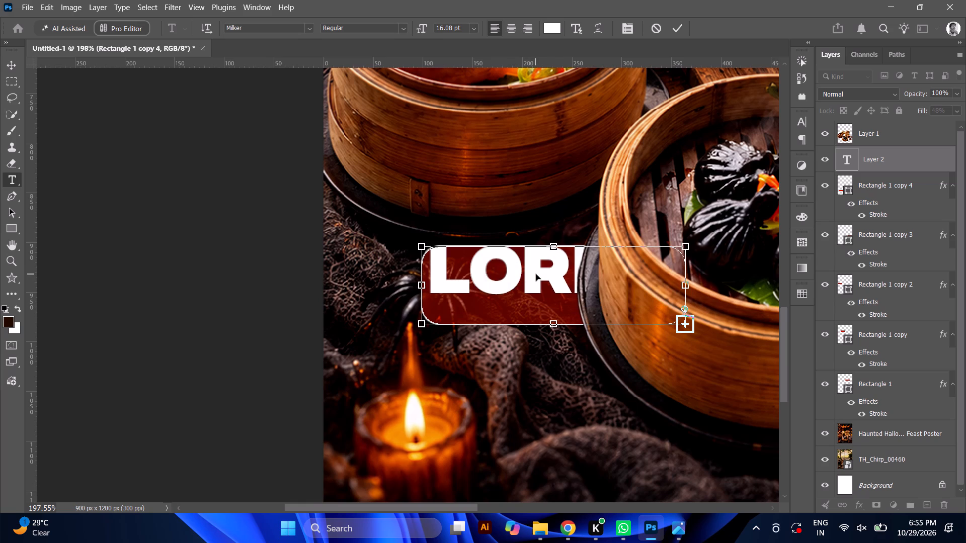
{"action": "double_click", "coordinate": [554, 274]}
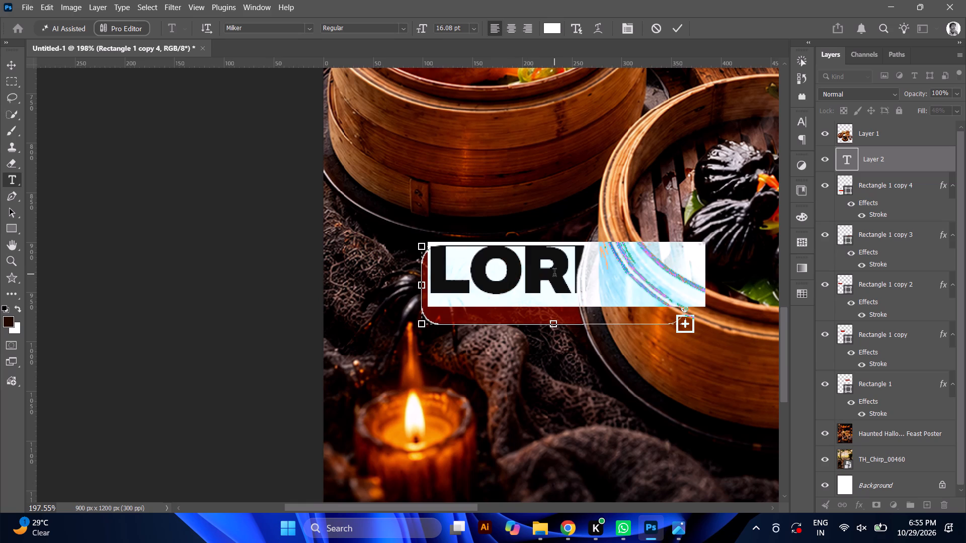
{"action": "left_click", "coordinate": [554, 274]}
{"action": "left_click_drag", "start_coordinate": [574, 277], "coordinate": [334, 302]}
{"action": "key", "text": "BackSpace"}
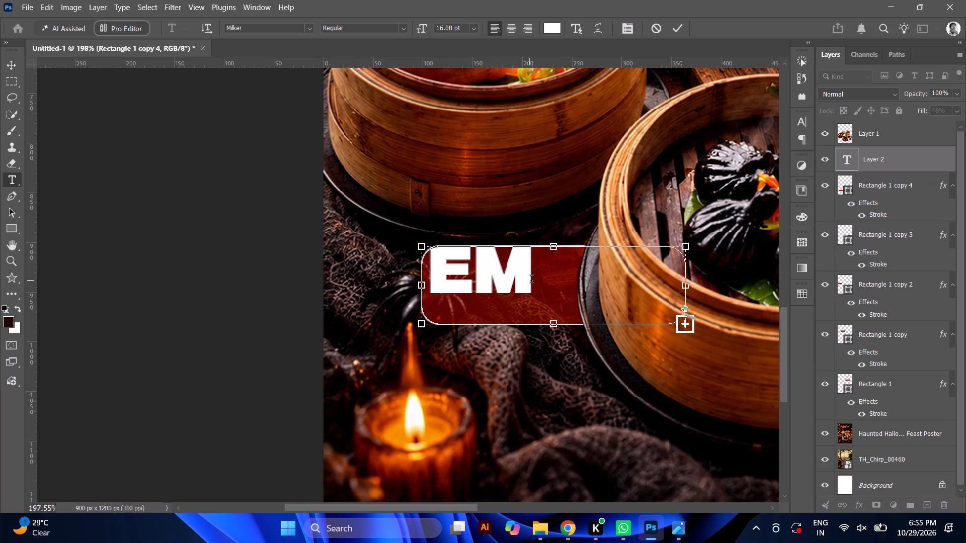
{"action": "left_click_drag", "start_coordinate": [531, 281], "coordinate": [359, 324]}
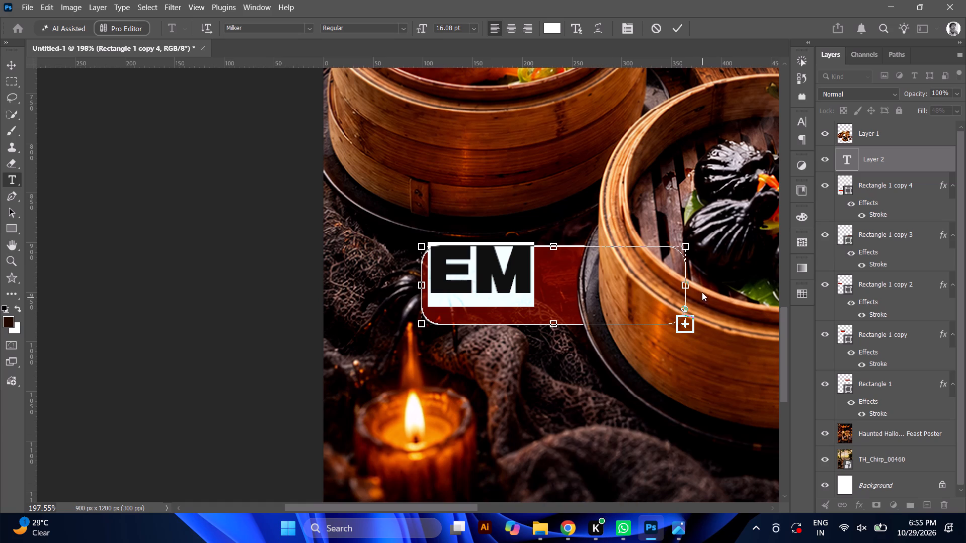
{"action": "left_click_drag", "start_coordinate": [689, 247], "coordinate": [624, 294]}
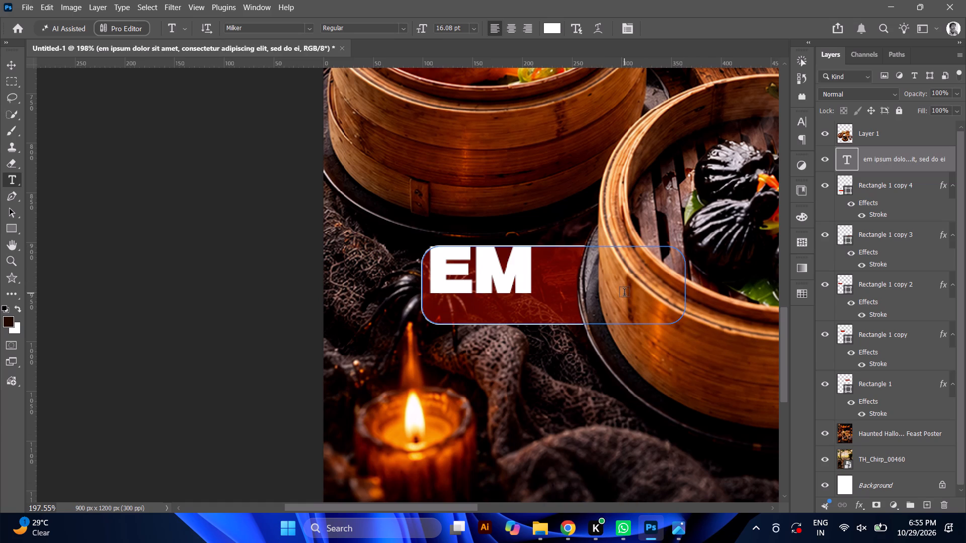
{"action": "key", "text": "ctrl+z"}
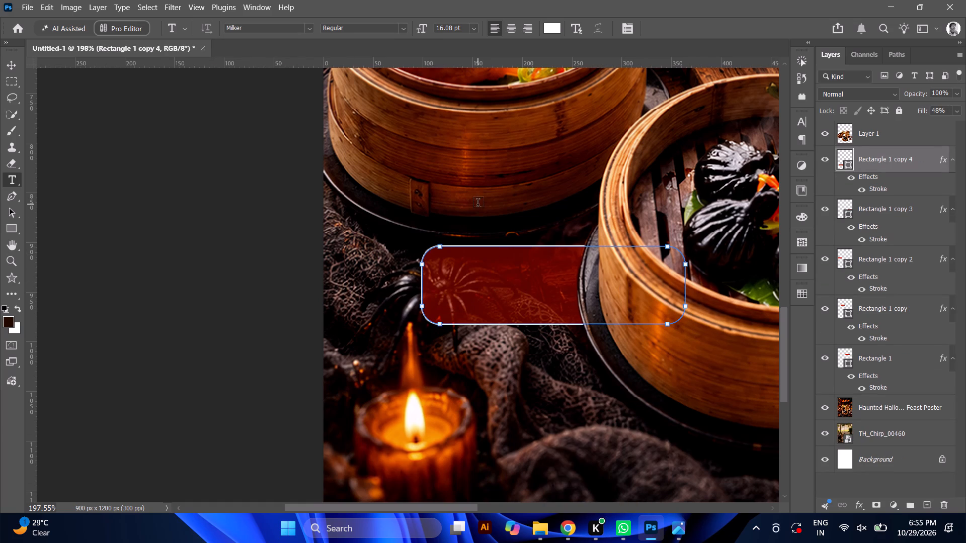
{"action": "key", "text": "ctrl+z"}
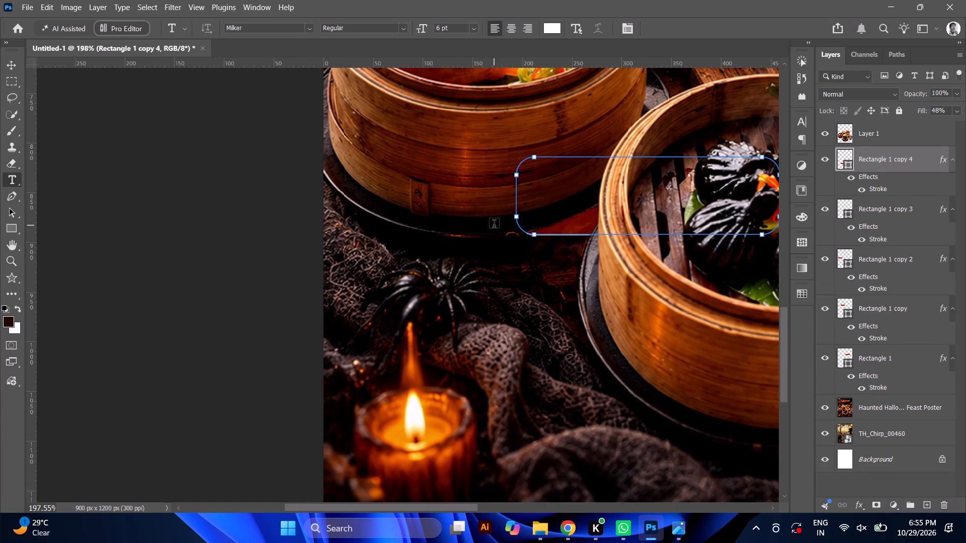
Move the newest label rectangle about 117 px left and 105 px down, over the spider above the candle and partly behind the black-dumpling basket.
{"action": "left_click", "coordinate": [10, 63]}
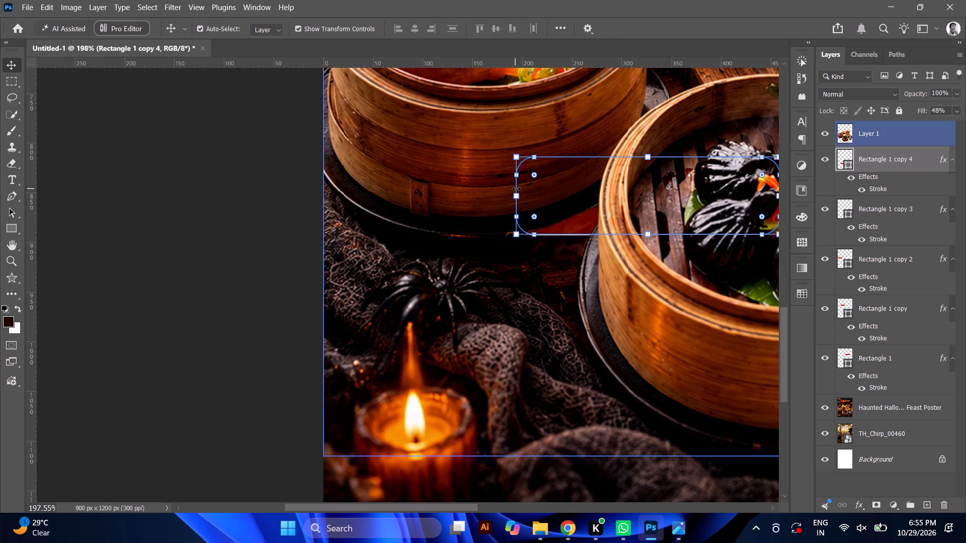
{"action": "left_click_drag", "start_coordinate": [580, 204], "coordinate": [528, 291]}
{"action": "key", "text": "ctrl+z"}
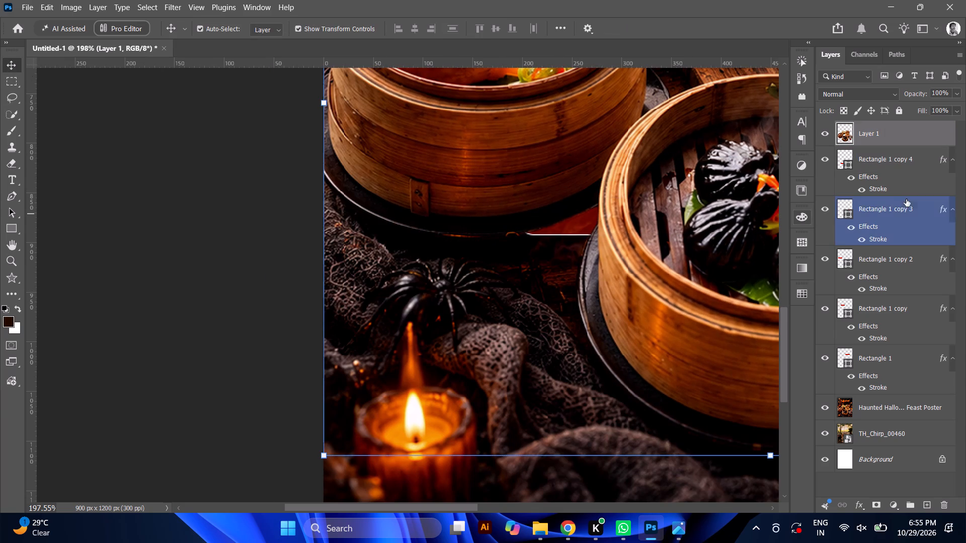
{"action": "left_click", "coordinate": [900, 167]}
{"action": "left_click_drag", "start_coordinate": [593, 215], "coordinate": [550, 285]}
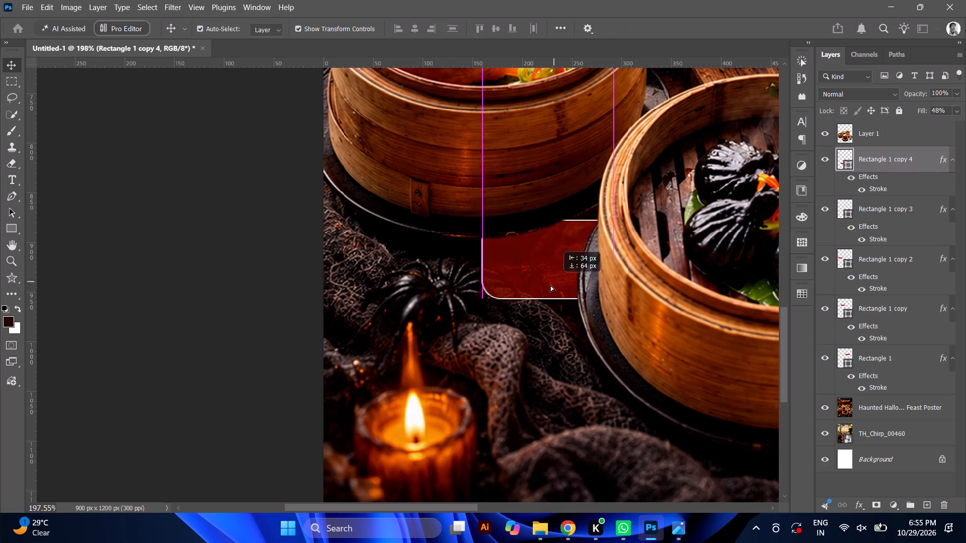
{"action": "left_click_drag", "start_coordinate": [550, 285], "coordinate": [477, 319]}
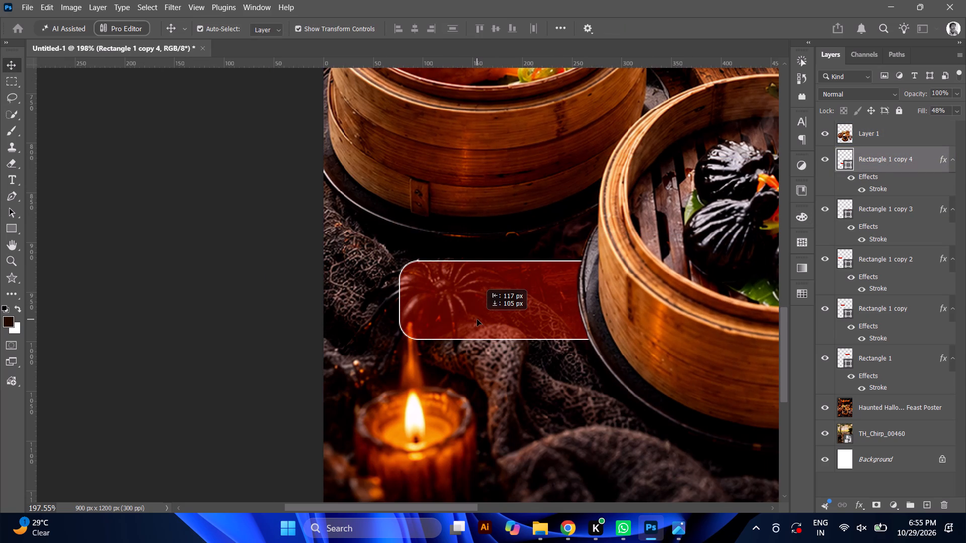
{"action": "left_click_drag", "start_coordinate": [477, 319], "coordinate": [477, 316]}
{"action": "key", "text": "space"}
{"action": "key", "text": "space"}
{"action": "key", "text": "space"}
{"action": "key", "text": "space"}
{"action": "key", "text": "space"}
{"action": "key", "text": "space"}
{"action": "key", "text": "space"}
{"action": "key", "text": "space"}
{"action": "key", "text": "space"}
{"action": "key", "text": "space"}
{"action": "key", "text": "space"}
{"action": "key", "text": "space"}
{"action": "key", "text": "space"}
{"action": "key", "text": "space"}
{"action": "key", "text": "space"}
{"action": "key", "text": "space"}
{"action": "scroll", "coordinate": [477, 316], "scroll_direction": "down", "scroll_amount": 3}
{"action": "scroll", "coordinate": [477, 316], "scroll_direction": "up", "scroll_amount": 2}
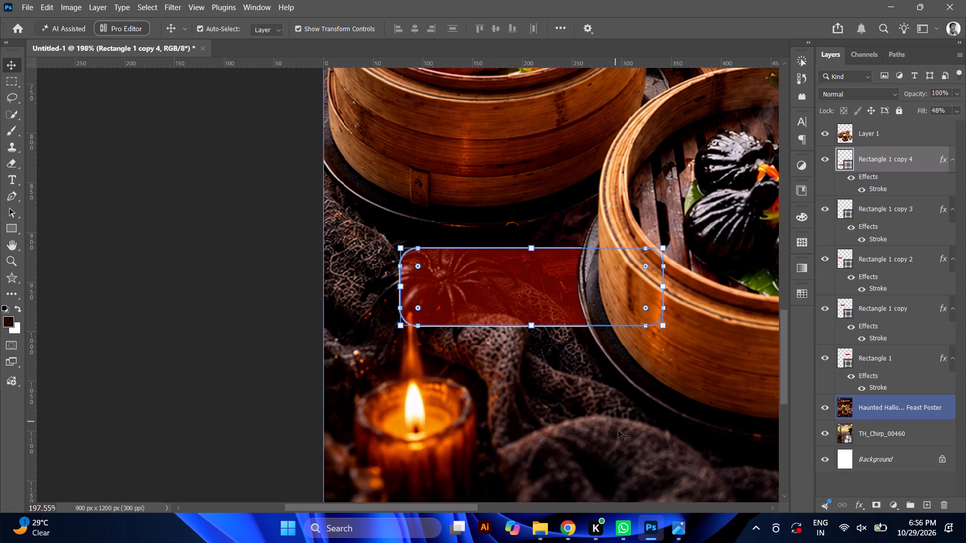
Start a separate text layer on the dark cloth below the black-dumpling basket, outside the label rectangle, and switch to WhatsApp for the dish name.
{"action": "left_click", "coordinate": [583, 461]}
{"action": "left_click", "coordinate": [532, 392]}
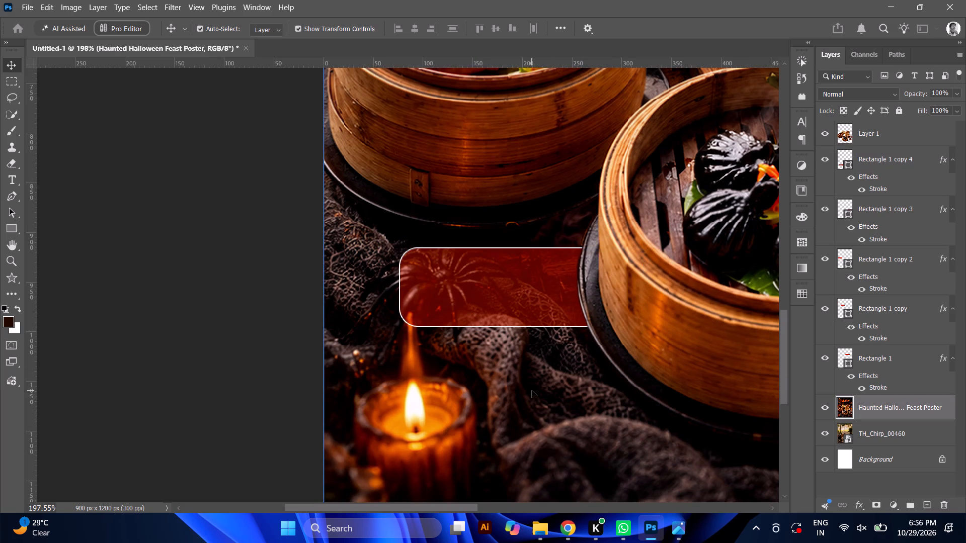
{"action": "left_click", "coordinate": [16, 175]}
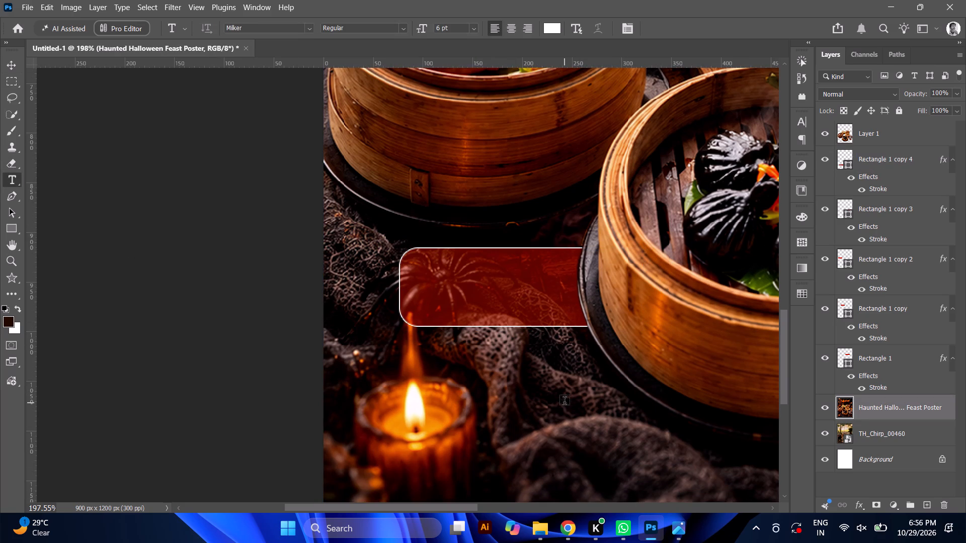
{"action": "left_click", "coordinate": [566, 398]}
{"action": "key", "text": "ctrl+v"}
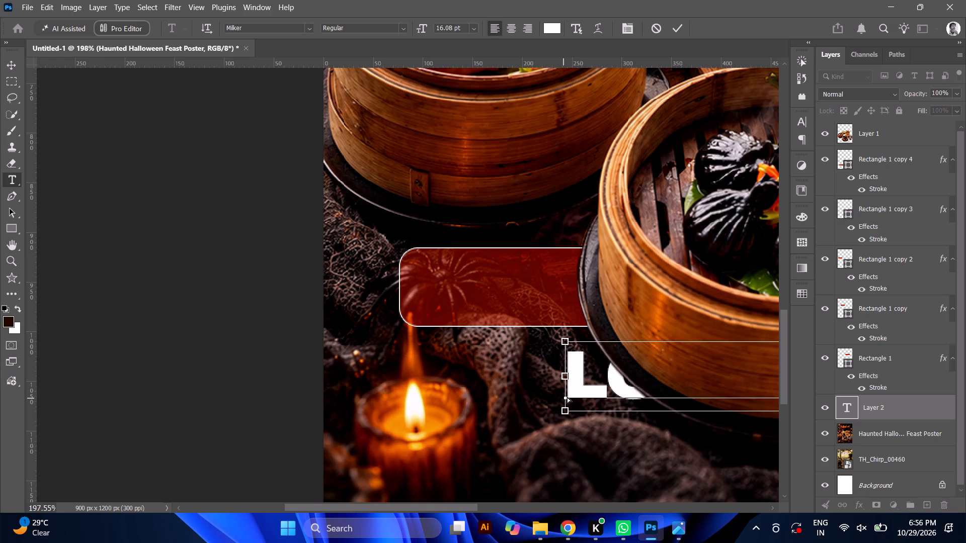
{"action": "key", "text": "ctrl+z"}
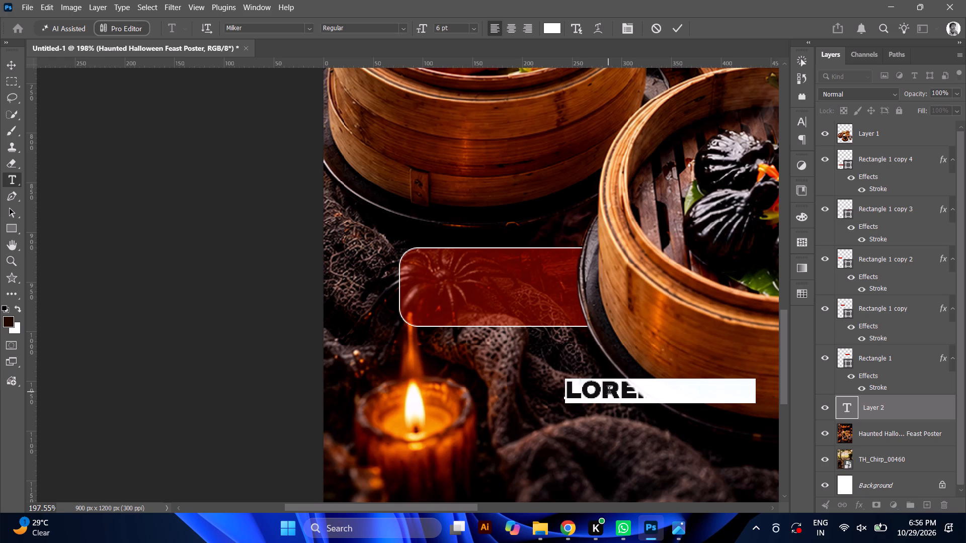
{"action": "key", "text": "ctrl+v"}
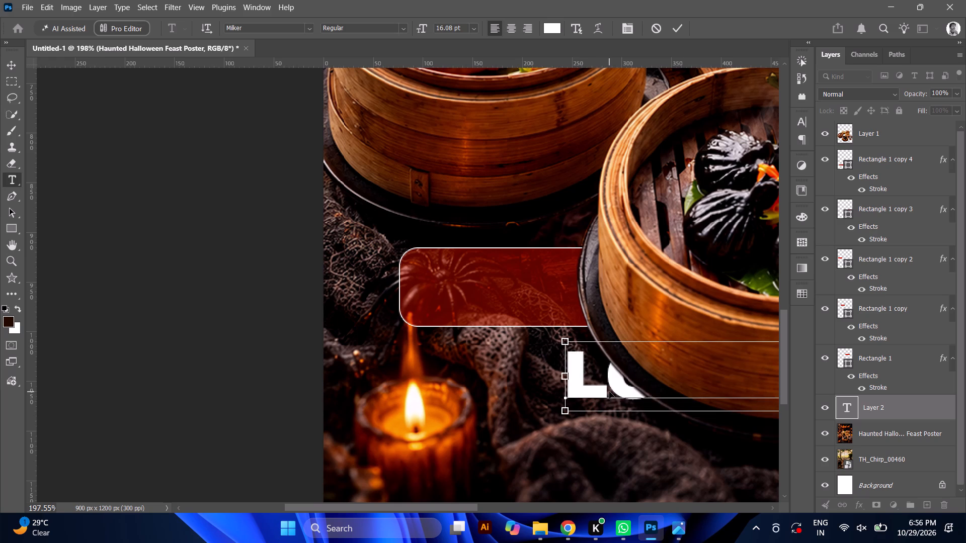
{"action": "key", "text": "ctrl+z"}
{"action": "left_click", "coordinate": [620, 526]}
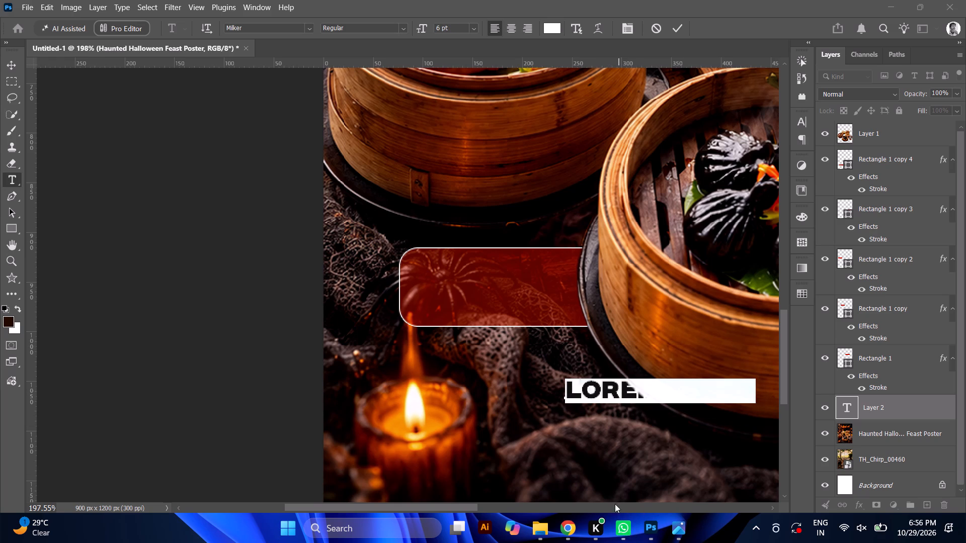
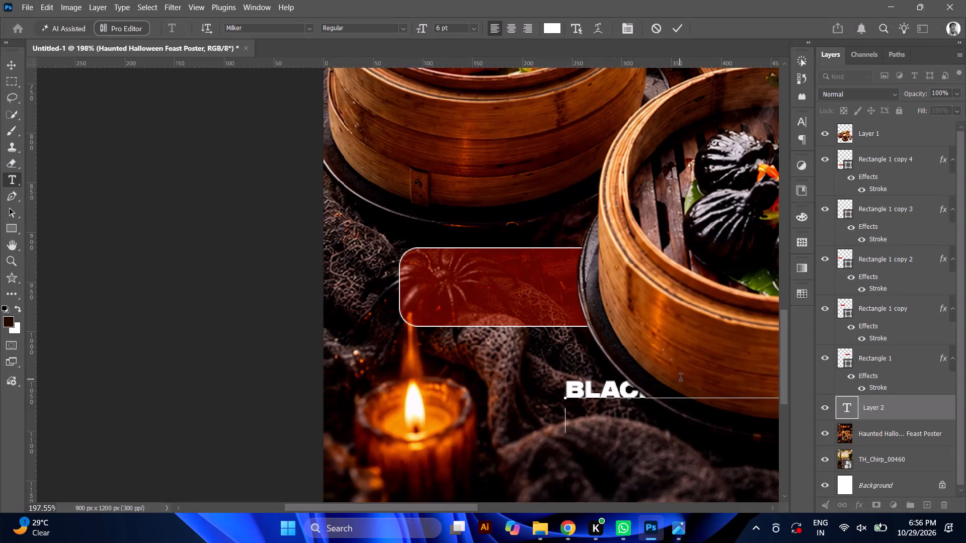
Shorten the dish name below the black-dumpling basket to "pepper chicken dimsum" by removing the word "Black".
{"action": "left_click_drag", "start_coordinate": [679, 386], "coordinate": [528, 399]}
{"action": "key", "text": "BackSpace"}
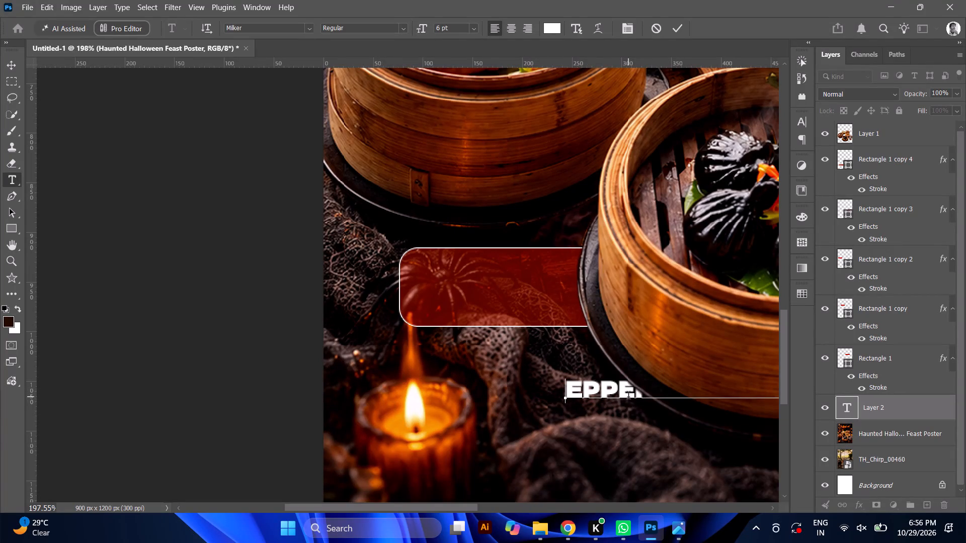
{"action": "key", "text": "p"}
{"action": "left_click", "coordinate": [9, 63]}
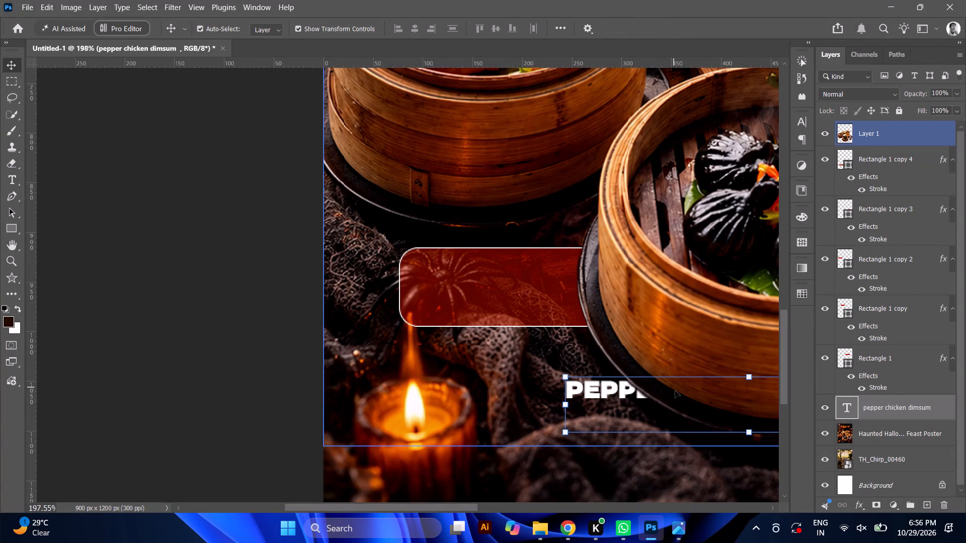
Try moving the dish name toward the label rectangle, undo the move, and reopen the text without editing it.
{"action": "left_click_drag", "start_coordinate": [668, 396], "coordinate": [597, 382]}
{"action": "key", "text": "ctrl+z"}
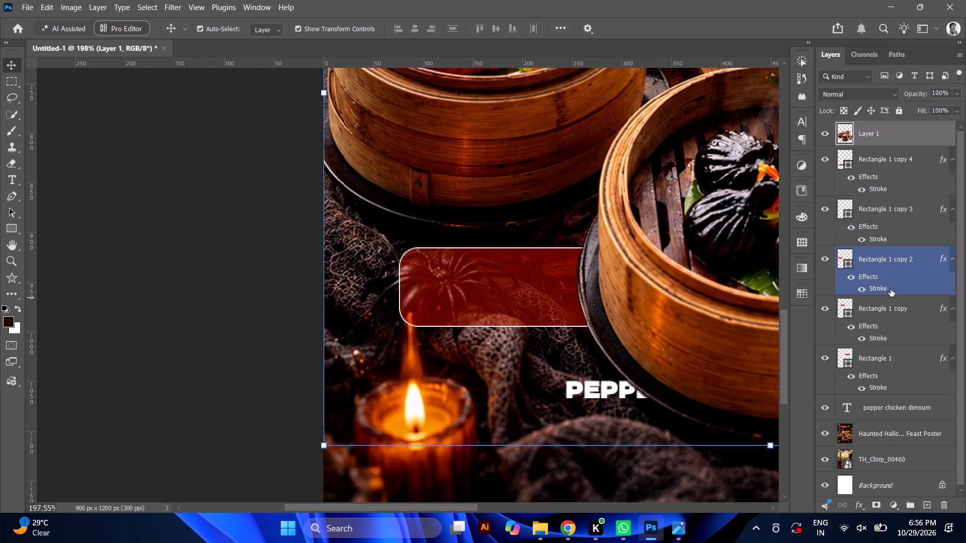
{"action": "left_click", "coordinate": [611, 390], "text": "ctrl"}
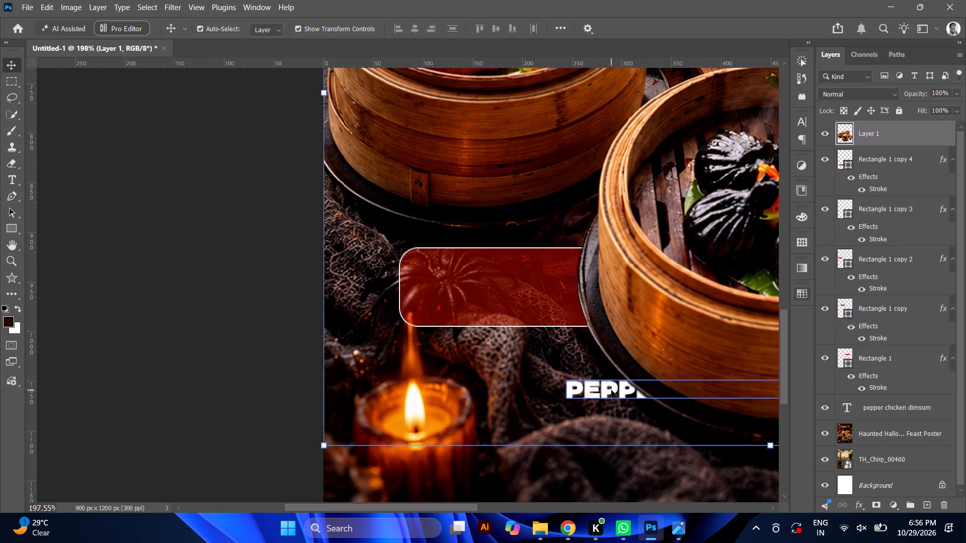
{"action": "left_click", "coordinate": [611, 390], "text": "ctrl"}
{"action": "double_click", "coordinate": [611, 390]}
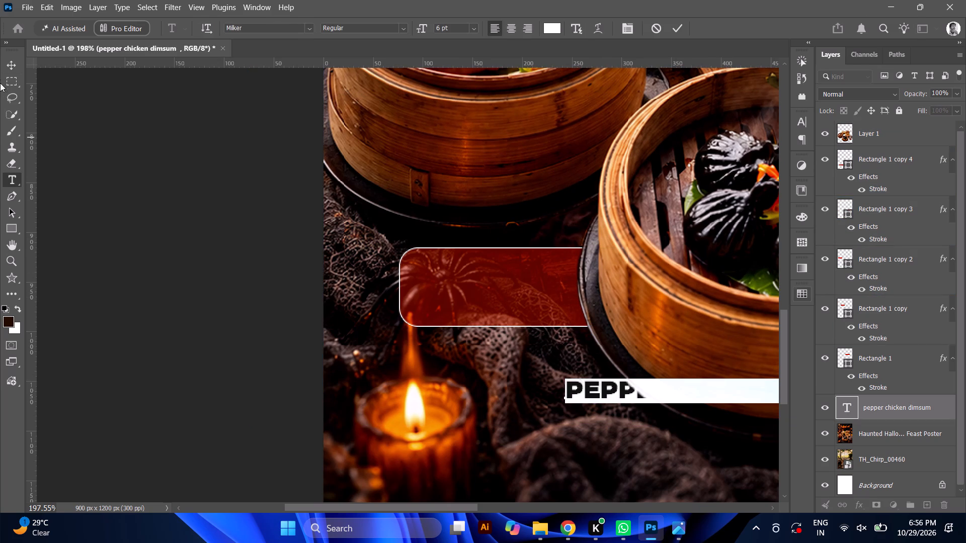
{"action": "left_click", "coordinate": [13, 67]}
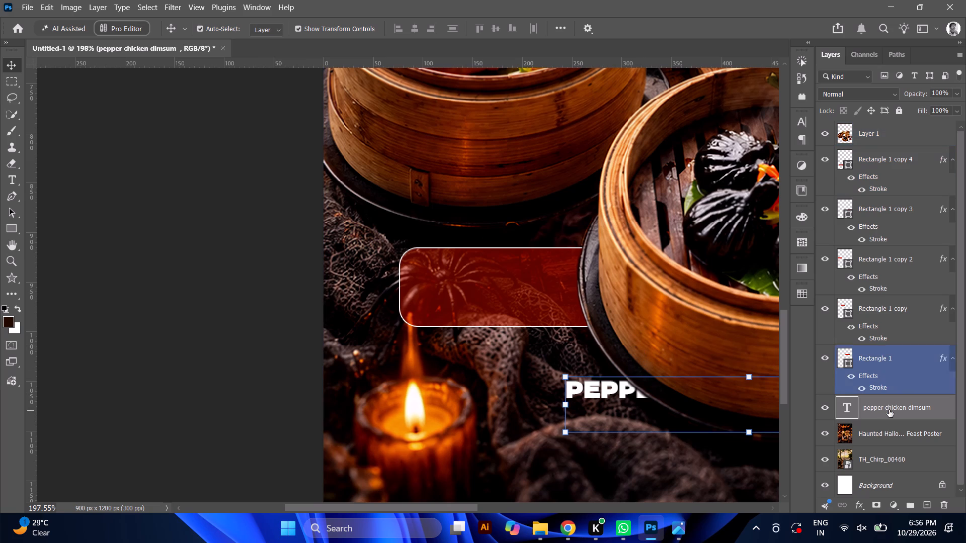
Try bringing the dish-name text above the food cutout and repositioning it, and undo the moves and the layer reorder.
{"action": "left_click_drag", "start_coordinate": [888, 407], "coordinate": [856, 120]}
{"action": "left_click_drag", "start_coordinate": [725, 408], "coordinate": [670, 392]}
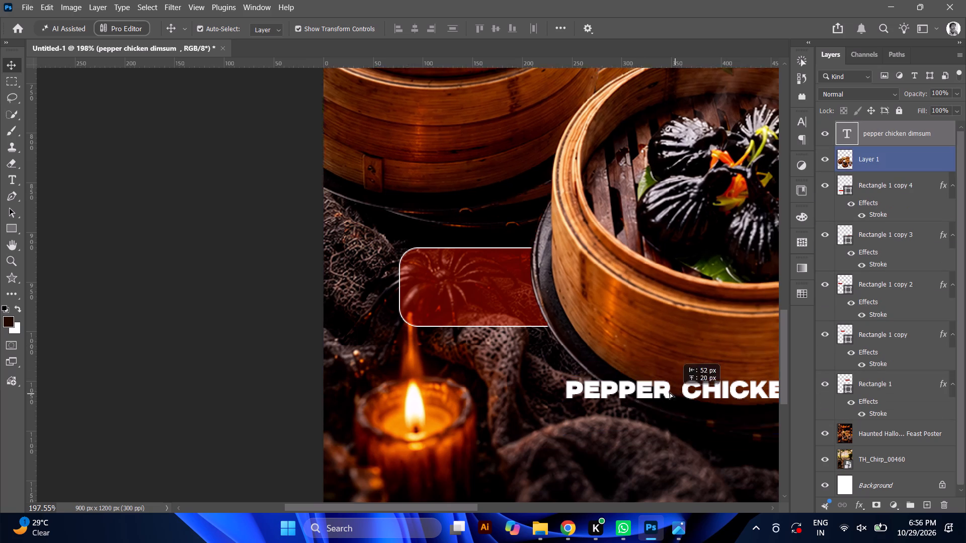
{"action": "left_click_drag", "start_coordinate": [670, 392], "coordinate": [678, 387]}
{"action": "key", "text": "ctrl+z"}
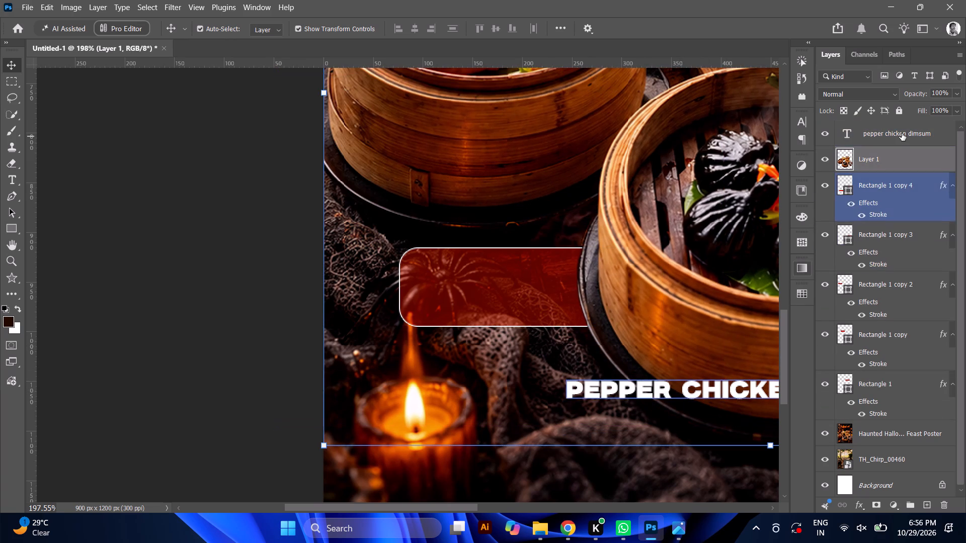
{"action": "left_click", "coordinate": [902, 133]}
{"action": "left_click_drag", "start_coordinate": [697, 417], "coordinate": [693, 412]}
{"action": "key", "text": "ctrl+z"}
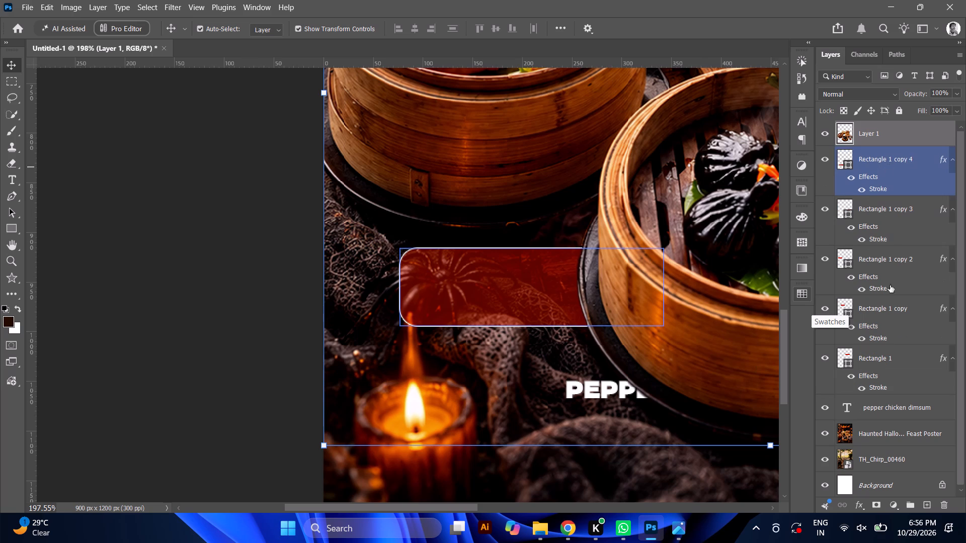
Bring the "pepper chicken dimsum" text layer to the top of the layer stack, above the food cutout Layer 1.
{"action": "left_click", "coordinate": [888, 402], "text": "alt"}
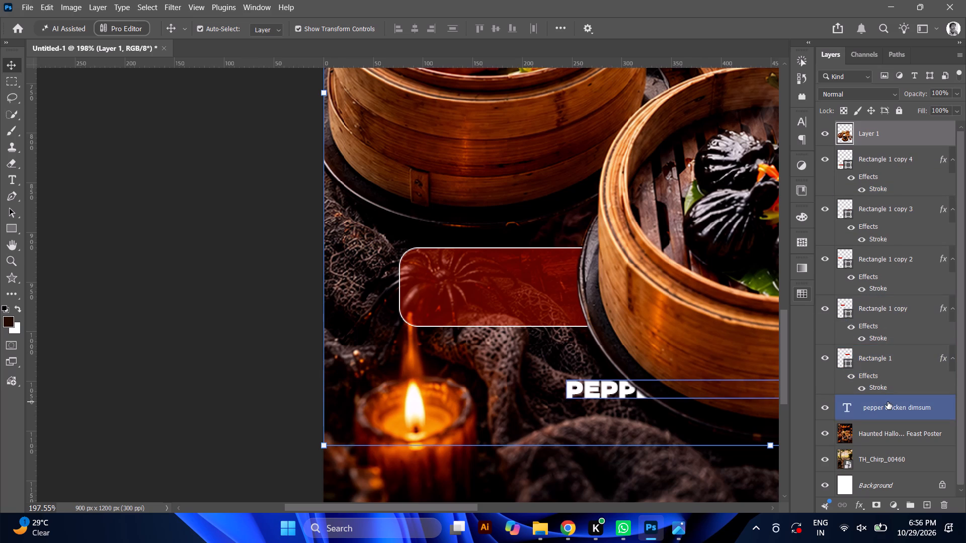
{"action": "scroll", "coordinate": [151, 260], "scroll_direction": "down", "scroll_amount": 8, "text": "alt"}
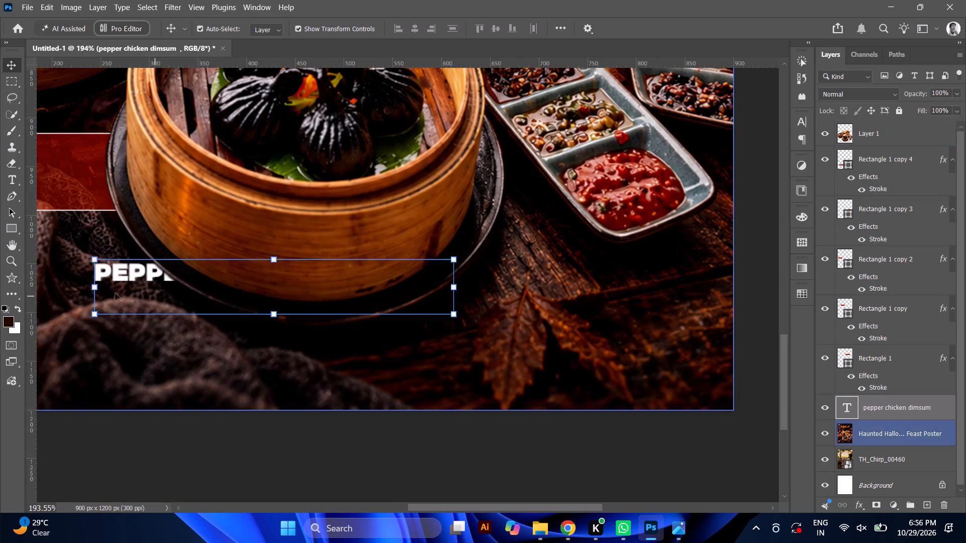
{"action": "left_click", "coordinate": [127, 290]}
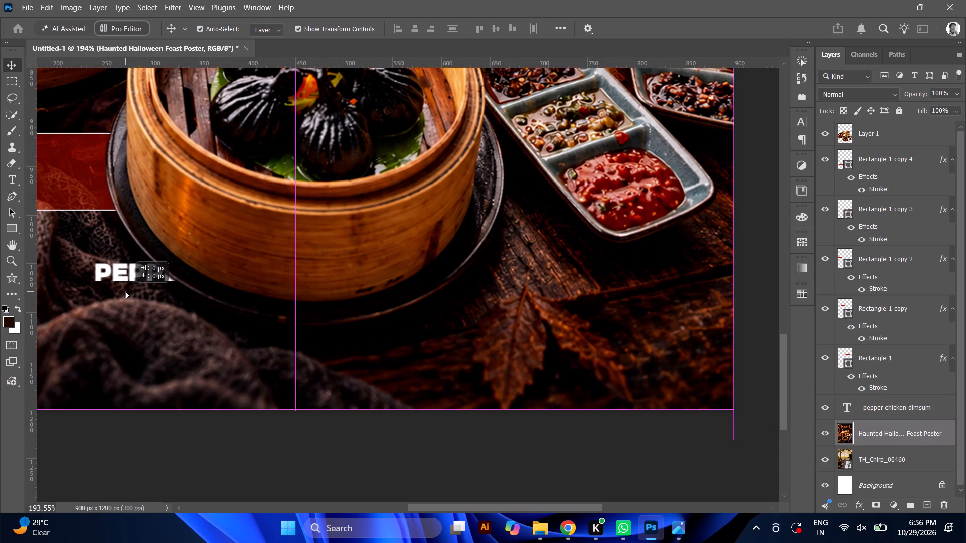
{"action": "scroll", "coordinate": [119, 283], "scroll_direction": "down", "scroll_amount": 5, "text": "ctrl"}
{"action": "scroll", "coordinate": [119, 283], "scroll_direction": "up", "scroll_amount": 1, "text": "ctrl"}
{"action": "scroll", "coordinate": [118, 283], "scroll_direction": "down", "scroll_amount": 1, "text": "ctrl"}
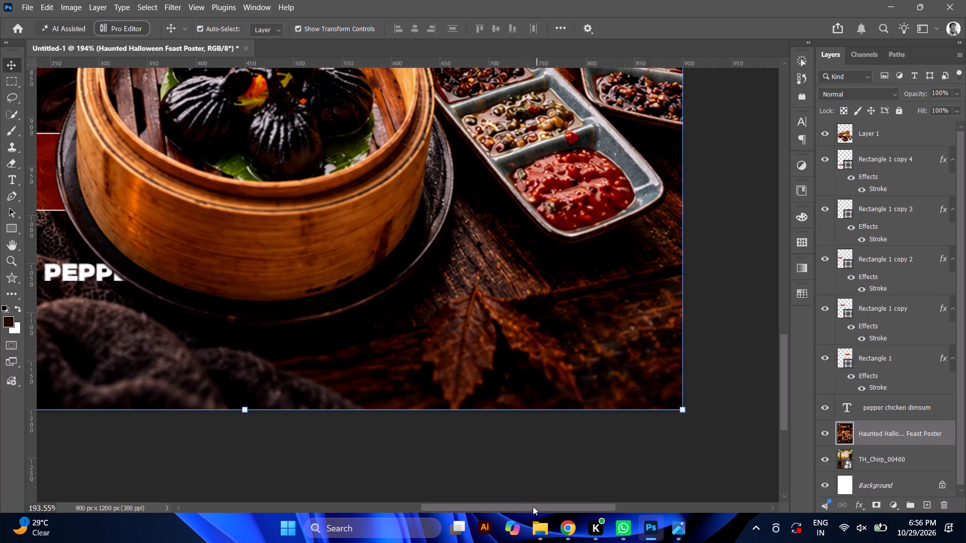
{"action": "left_click_drag", "start_coordinate": [533, 506], "coordinate": [489, 504]}
{"action": "scroll", "coordinate": [914, 226], "scroll_direction": "up", "scroll_amount": 4}
{"action": "scroll", "coordinate": [890, 303], "scroll_direction": "down", "scroll_amount": 3}
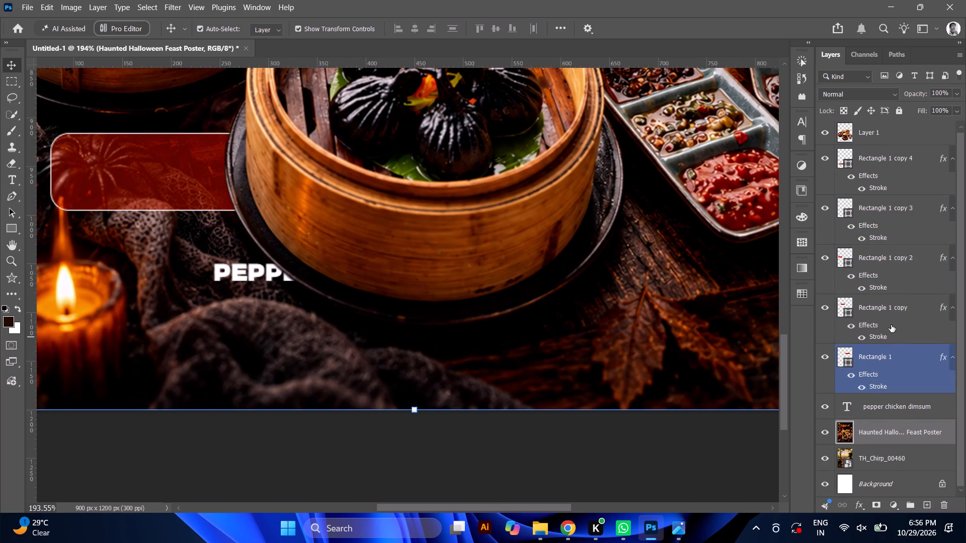
{"action": "left_click", "coordinate": [882, 406]}
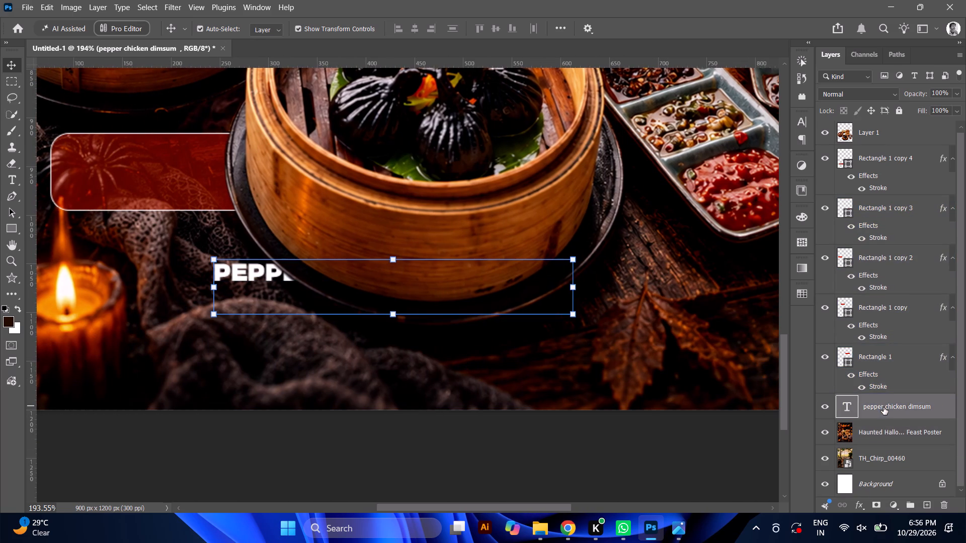
{"action": "left_click_drag", "start_coordinate": [885, 407], "coordinate": [873, 120]}
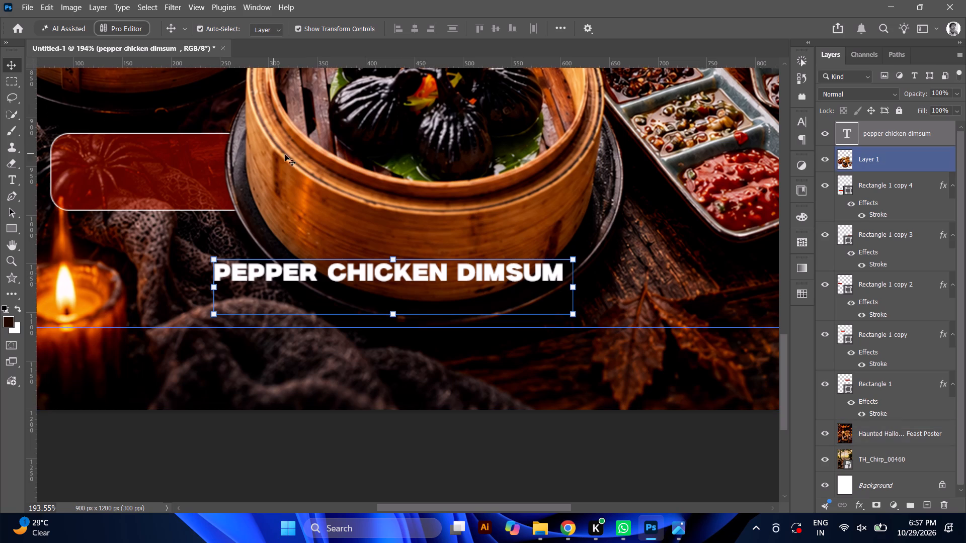
Move the dish name about 160 px left and 123 px up, onto the label rectangle beside the black-dumpling basket.
{"action": "left_click", "coordinate": [397, 260]}
{"action": "left_click", "coordinate": [392, 262]}
{"action": "left_click_drag", "start_coordinate": [381, 302], "coordinate": [381, 301]}
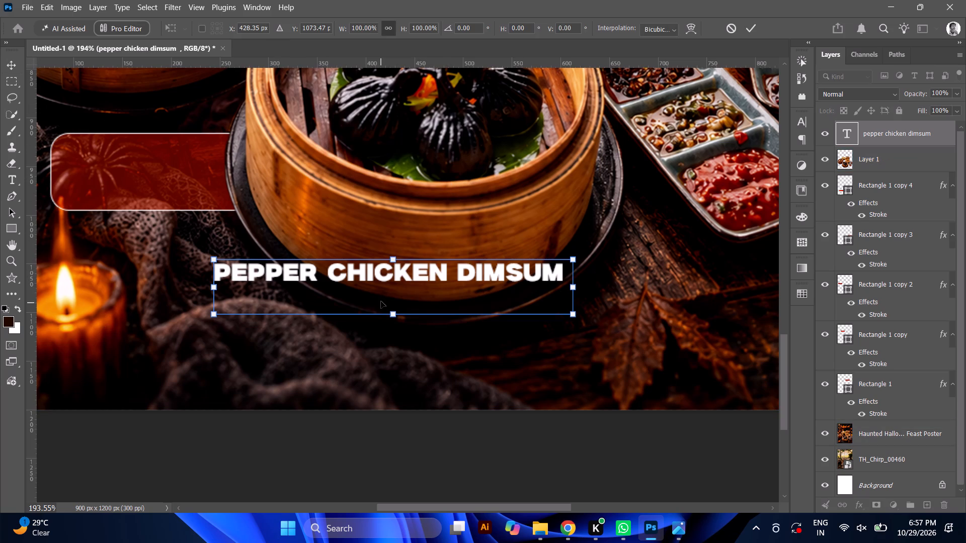
{"action": "left_click_drag", "start_coordinate": [381, 301], "coordinate": [232, 195]}
{"action": "scroll", "coordinate": [178, 220], "scroll_direction": "down", "scroll_amount": 3, "text": "alt"}
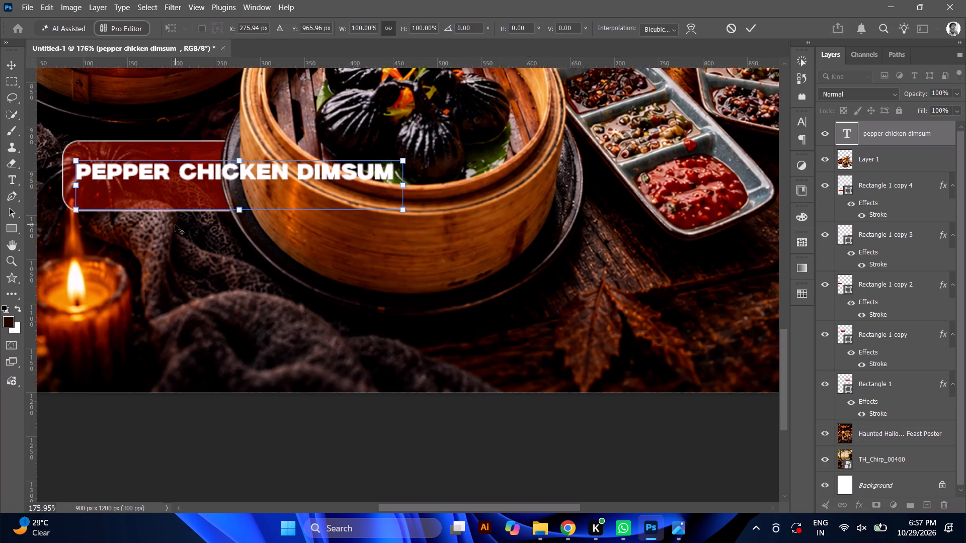
{"action": "scroll", "coordinate": [175, 224], "scroll_direction": "down", "scroll_amount": 2, "text": "alt"}
{"action": "scroll", "coordinate": [112, 214], "scroll_direction": "down", "scroll_amount": 3, "text": "alt"}
{"action": "left_click_drag", "start_coordinate": [562, 504], "coordinate": [540, 504]}
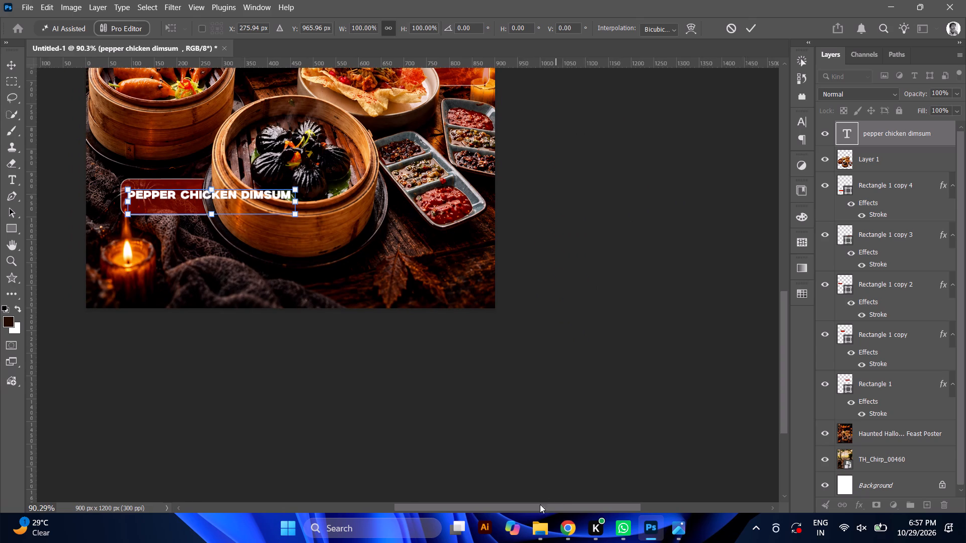
{"action": "left_click_drag", "start_coordinate": [540, 504], "coordinate": [489, 479]}
{"action": "scroll", "coordinate": [403, 175], "scroll_direction": "up", "scroll_amount": 15}
{"action": "scroll", "coordinate": [390, 213], "scroll_direction": "up", "scroll_amount": 3, "text": "alt"}
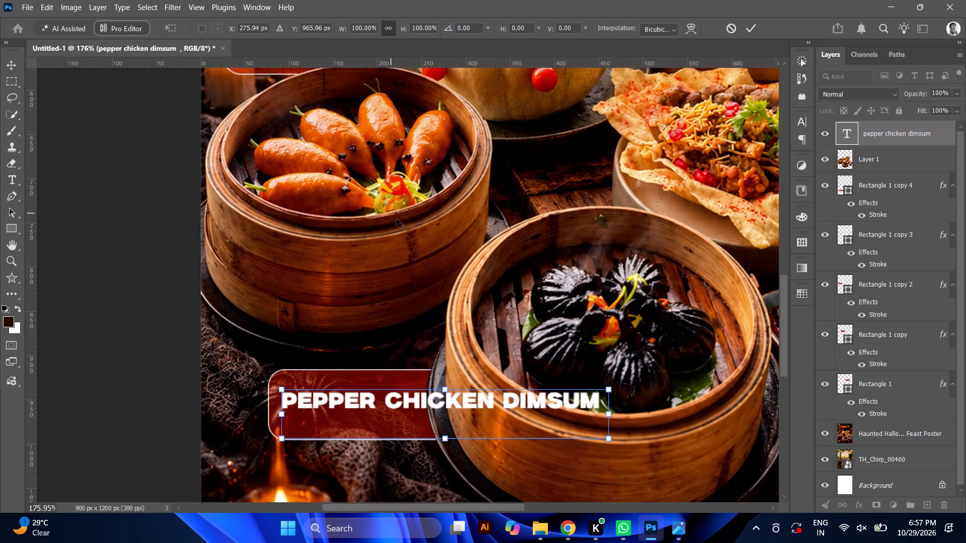
{"action": "left_click_drag", "start_coordinate": [513, 425], "coordinate": [501, 410]}
{"action": "left_click_drag", "start_coordinate": [492, 410], "coordinate": [485, 406]}
{"action": "left_click_drag", "start_coordinate": [485, 406], "coordinate": [482, 401]}
{"action": "scroll", "coordinate": [322, 373], "scroll_direction": "up", "scroll_amount": 5, "text": "alt"}
{"action": "scroll", "coordinate": [271, 372], "scroll_direction": "up", "scroll_amount": 2, "text": "alt"}
{"action": "left_click_drag", "start_coordinate": [384, 444], "coordinate": [376, 440]}
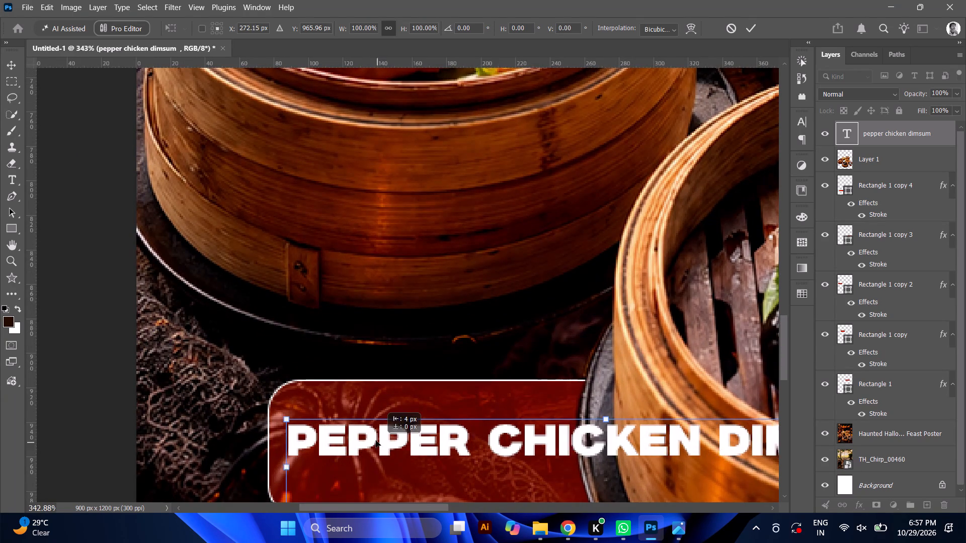
{"action": "left_click_drag", "start_coordinate": [376, 440], "coordinate": [371, 417]}
{"action": "scroll", "coordinate": [373, 416], "scroll_direction": "down", "scroll_amount": 10, "text": "alt"}
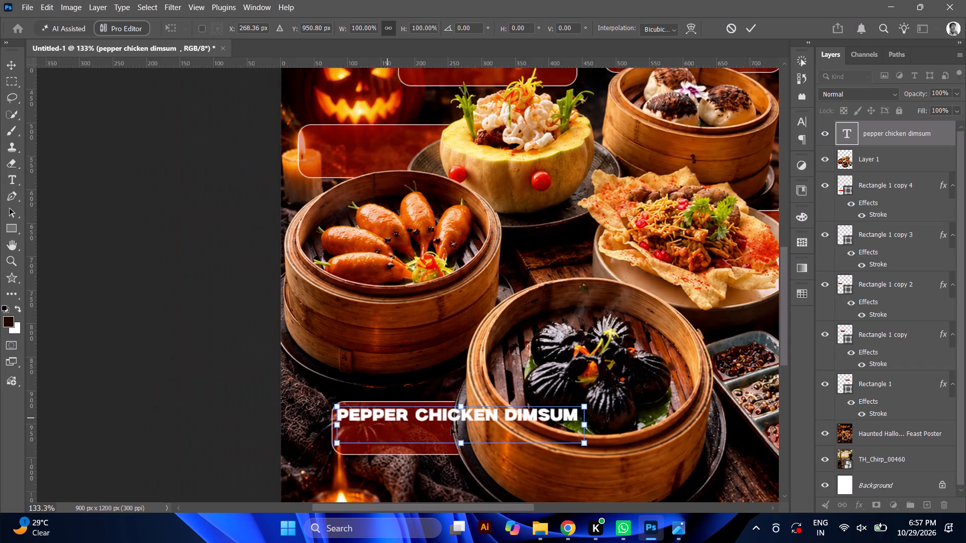
Scale the dish name to about 65% and position it near the label rectangle's left edge, at about X 209.5, Y 955 px.
{"action": "left_click_drag", "start_coordinate": [590, 424], "coordinate": [584, 426]}
{"action": "left_click_drag", "start_coordinate": [585, 426], "coordinate": [567, 425]}
{"action": "left_click_drag", "start_coordinate": [567, 425], "coordinate": [563, 425]}
{"action": "left_click_drag", "start_coordinate": [588, 428], "coordinate": [495, 422]}
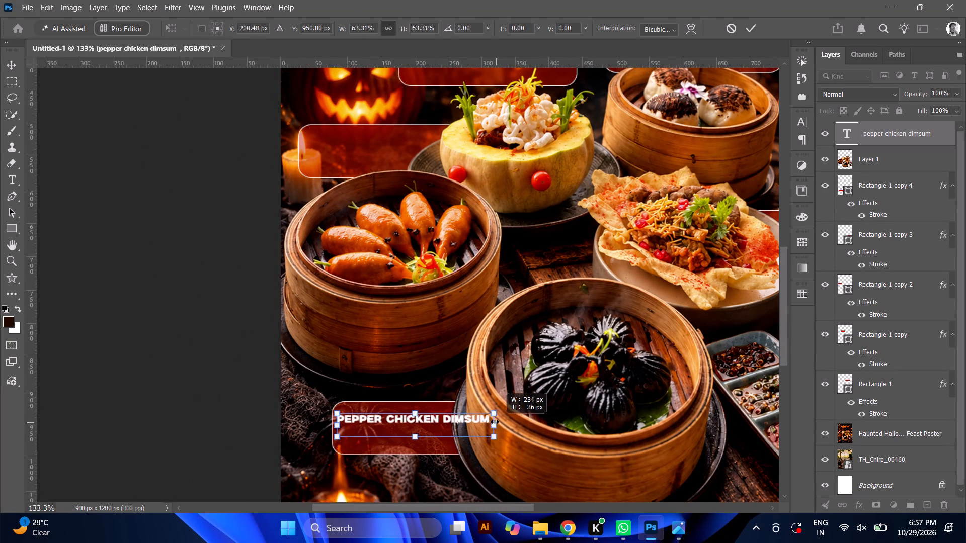
{"action": "left_click_drag", "start_coordinate": [495, 422], "coordinate": [502, 422]}
{"action": "left_click", "coordinate": [453, 427]}
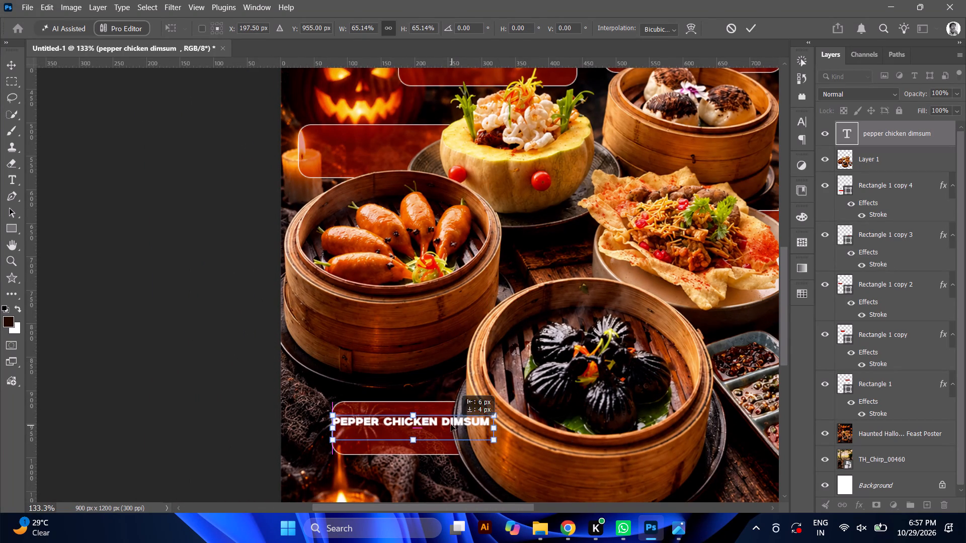
{"action": "triple_click", "coordinate": [448, 421]}
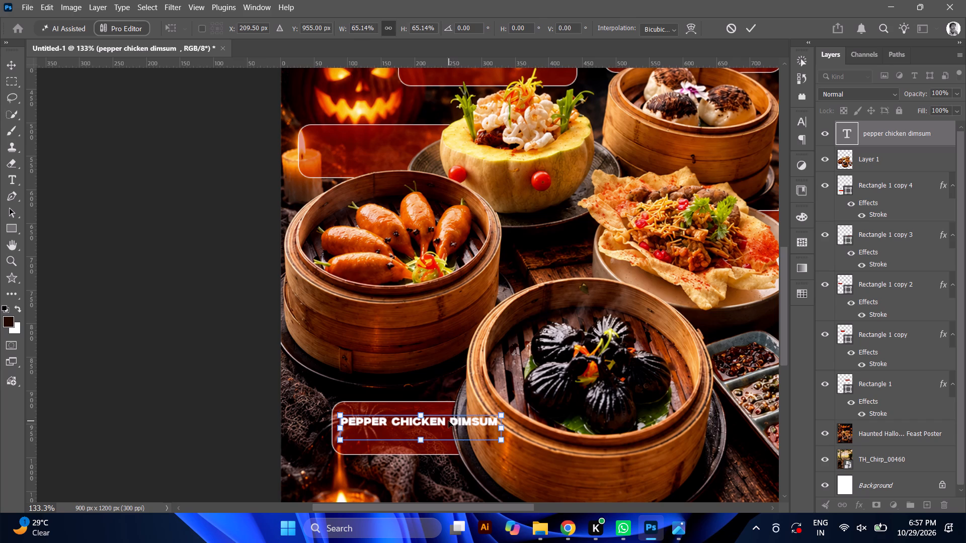
{"action": "triple_click", "coordinate": [448, 421]}
{"action": "triple_click", "coordinate": [448, 421]}
{"action": "double_click", "coordinate": [449, 421]}
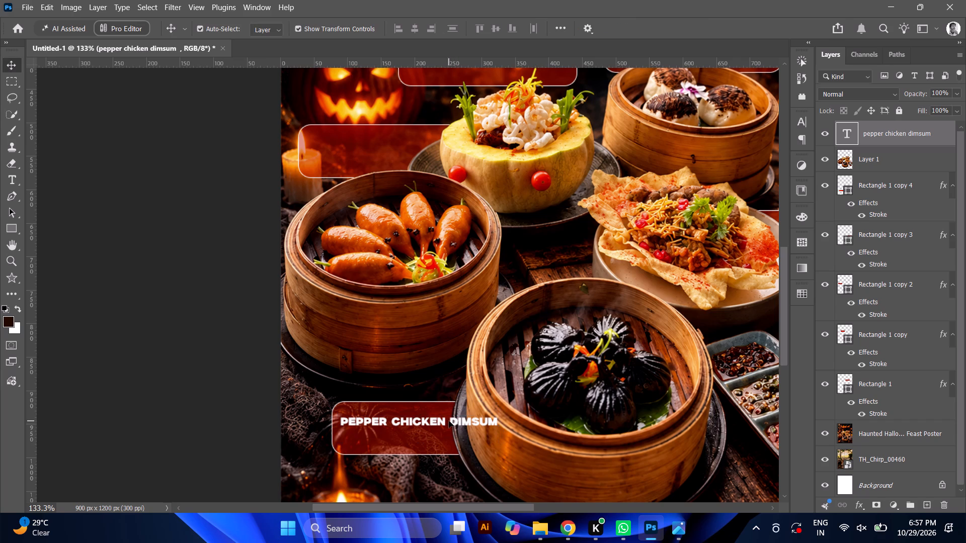
Break the dish name into two lines, with "Pepper chicken" above "dimsum".
{"action": "left_click", "coordinate": [21, 180]}
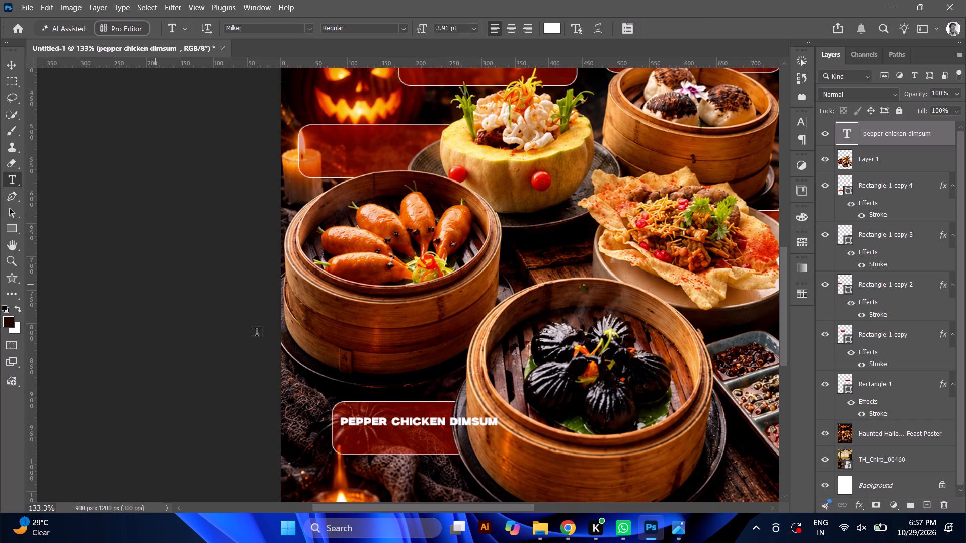
{"action": "left_click", "coordinate": [450, 423]}
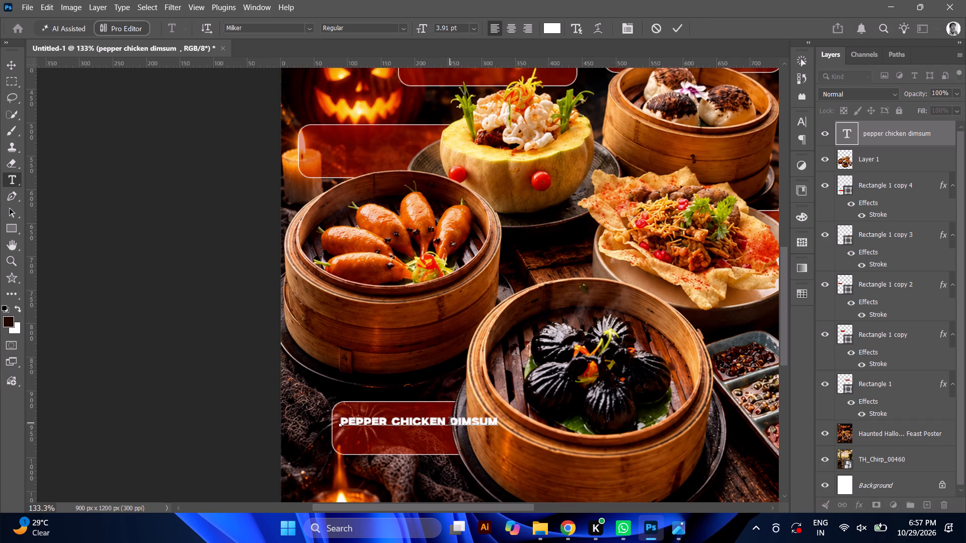
{"action": "key", "text": "Return"}
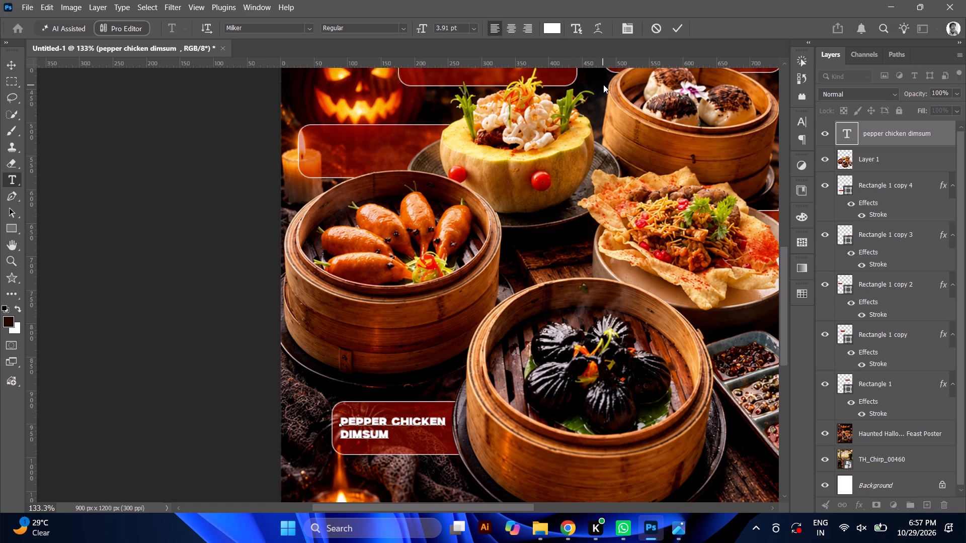
{"action": "left_click", "coordinate": [680, 24]}
Nudge the two-line "pepper chicken dimsum" text slightly left, by about 1 px, within the label rectangle beside the black-dumpling basket.
{"action": "scroll", "coordinate": [628, 277], "scroll_direction": "down", "scroll_amount": 4, "text": "alt"}
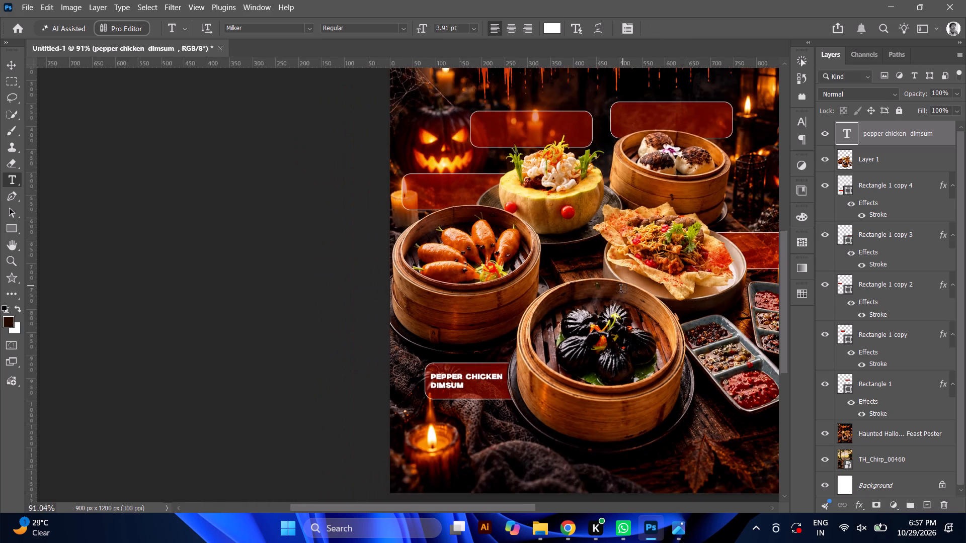
{"action": "scroll", "coordinate": [621, 290], "scroll_direction": "down", "scroll_amount": 2, "text": "alt"}
{"action": "left_click_drag", "start_coordinate": [505, 509], "coordinate": [544, 503]}
{"action": "scroll", "coordinate": [466, 387], "scroll_direction": "down", "scroll_amount": 4}
{"action": "scroll", "coordinate": [495, 378], "scroll_direction": "up", "scroll_amount": 8, "text": "alt"}
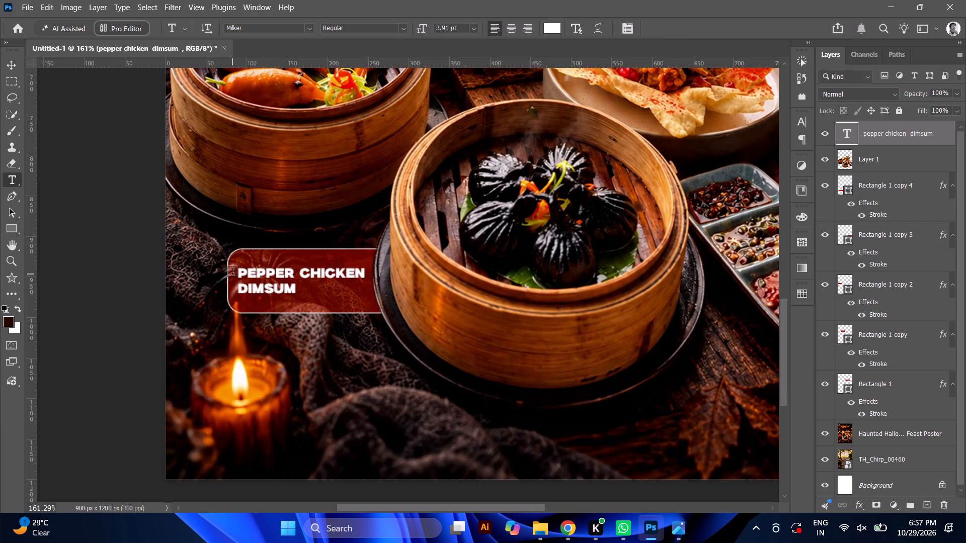
{"action": "left_click", "coordinate": [13, 67]}
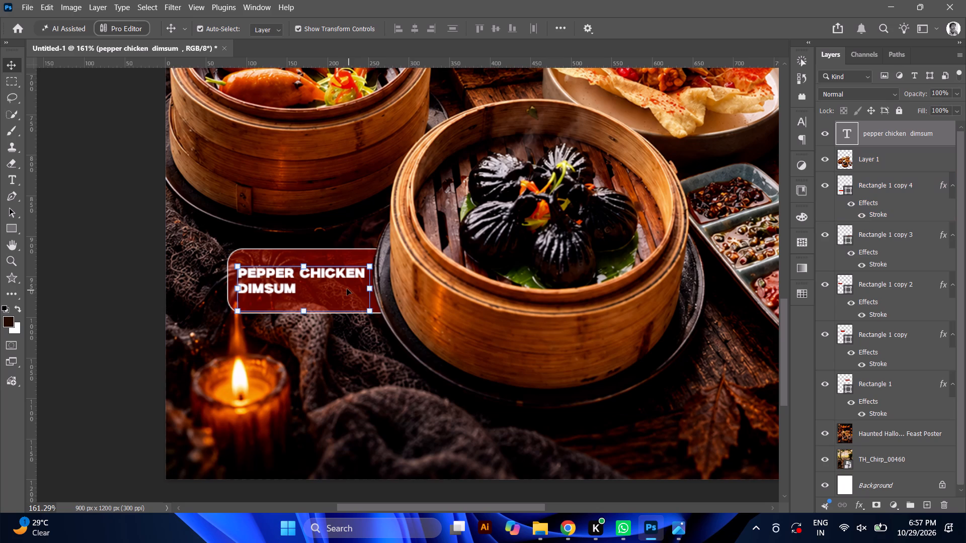
{"action": "left_click_drag", "start_coordinate": [346, 289], "coordinate": [343, 286]}
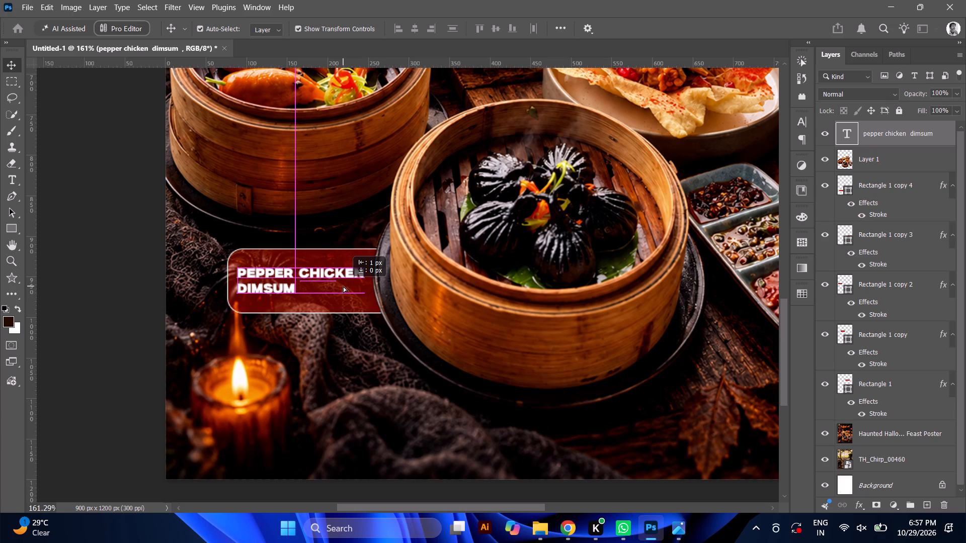
{"action": "left_click_drag", "start_coordinate": [343, 286], "coordinate": [343, 284]}
Examine the dish name's placement and legibility on its label, both up close and against the surrounding food composition.
{"action": "scroll", "coordinate": [343, 284], "scroll_direction": "down", "scroll_amount": 7, "text": "alt"}
{"action": "scroll", "coordinate": [376, 275], "scroll_direction": "up", "scroll_amount": 3, "text": "alt"}
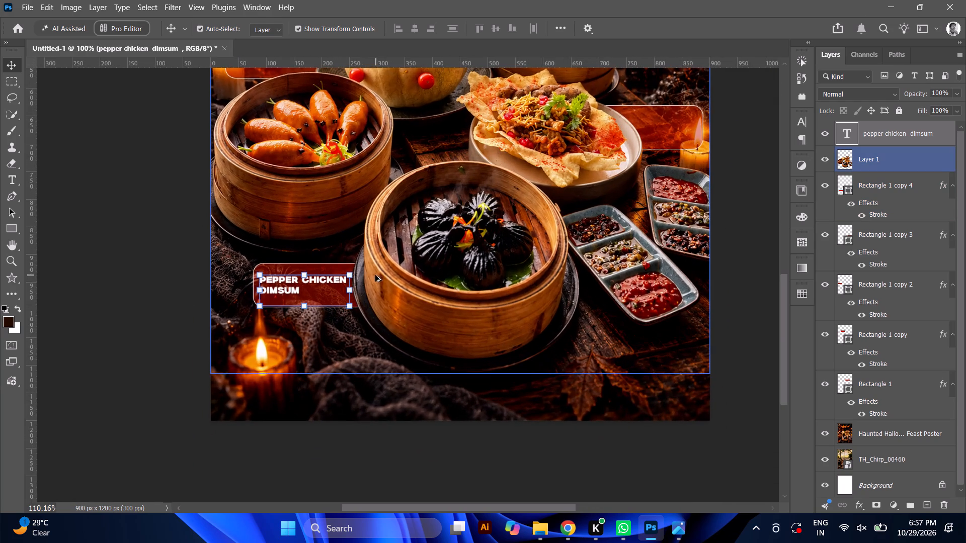
{"action": "left_click_drag", "start_coordinate": [492, 507], "coordinate": [508, 501]}
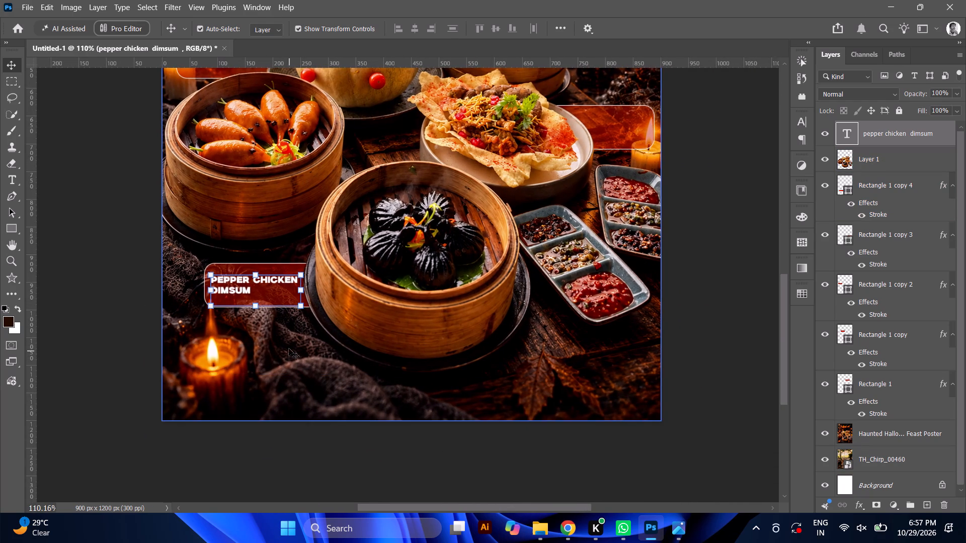
{"action": "scroll", "coordinate": [300, 308], "scroll_direction": "up", "scroll_amount": 11, "text": "alt"}
{"action": "scroll", "coordinate": [222, 275], "scroll_direction": "down", "scroll_amount": 4, "text": "alt"}
{"action": "scroll", "coordinate": [219, 275], "scroll_direction": "up", "scroll_amount": 5, "text": "alt"}
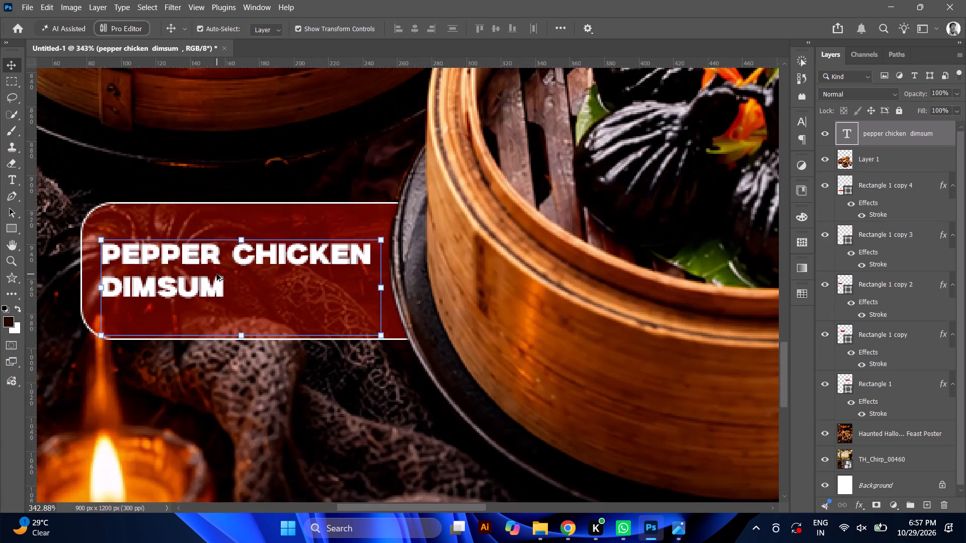
{"action": "scroll", "coordinate": [218, 268], "scroll_direction": "down", "scroll_amount": 16, "text": "alt"}
{"action": "scroll", "coordinate": [242, 239], "scroll_direction": "up", "scroll_amount": 5}
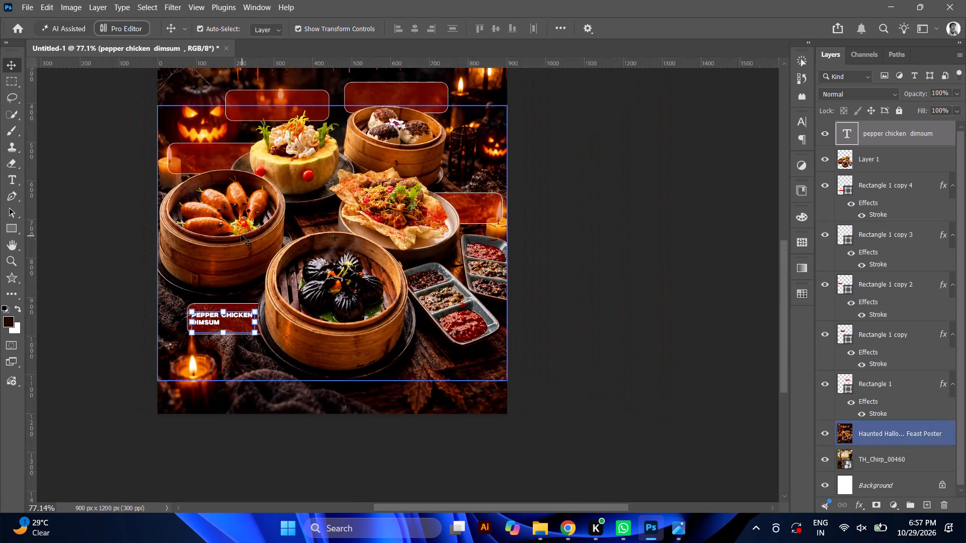
Duplicate the "pepper chicken dimsum" text and place the copy on the label rectangle beside the crispy wafer dish, near the poster's right edge.
{"action": "scroll", "coordinate": [241, 235], "scroll_direction": "up", "scroll_amount": 6}
{"action": "scroll", "coordinate": [239, 236], "scroll_direction": "up", "scroll_amount": 4, "text": "alt"}
{"action": "scroll", "coordinate": [239, 236], "scroll_direction": "down", "scroll_amount": 3, "text": "alt"}
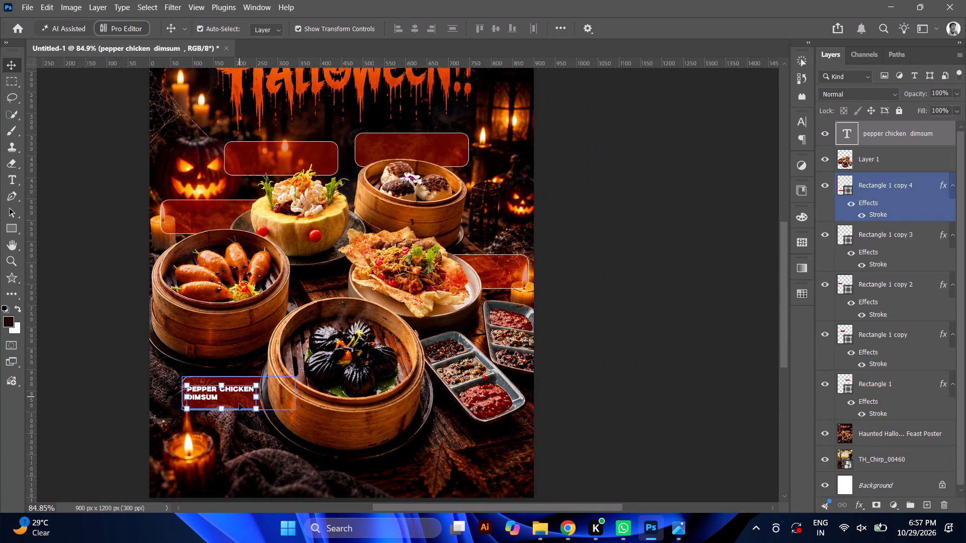
{"action": "left_click_drag", "start_coordinate": [229, 393], "coordinate": [549, 263], "text": "alt"}
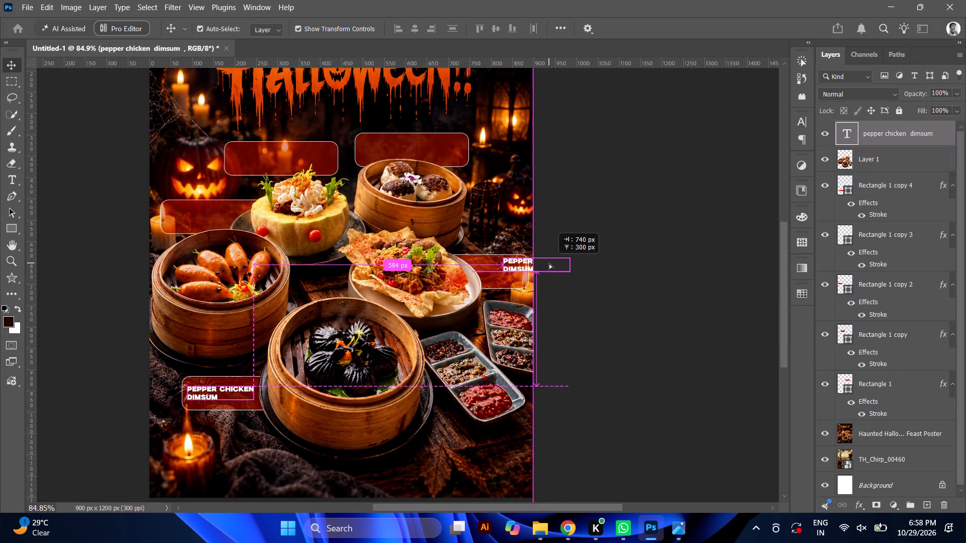
{"action": "left_click_drag", "start_coordinate": [549, 263], "coordinate": [524, 267], "text": "alt"}
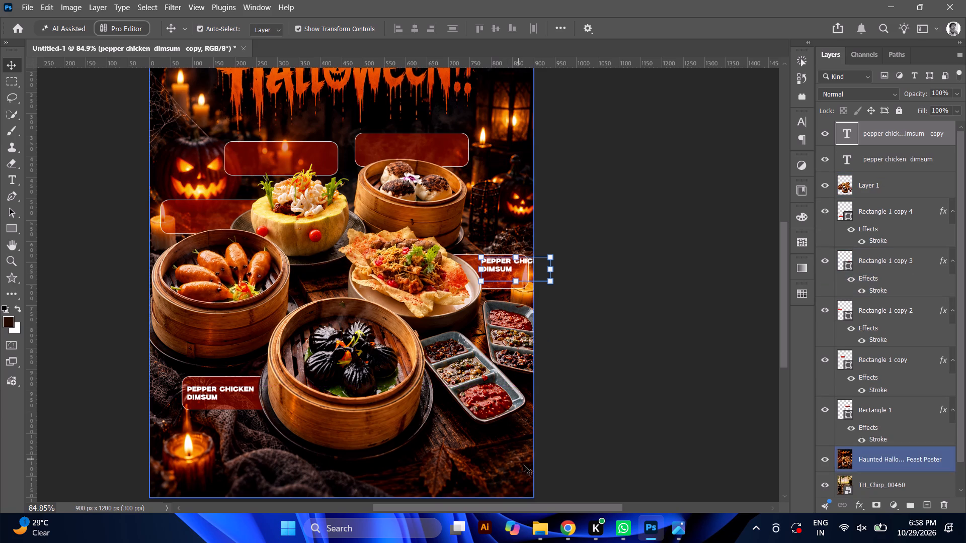
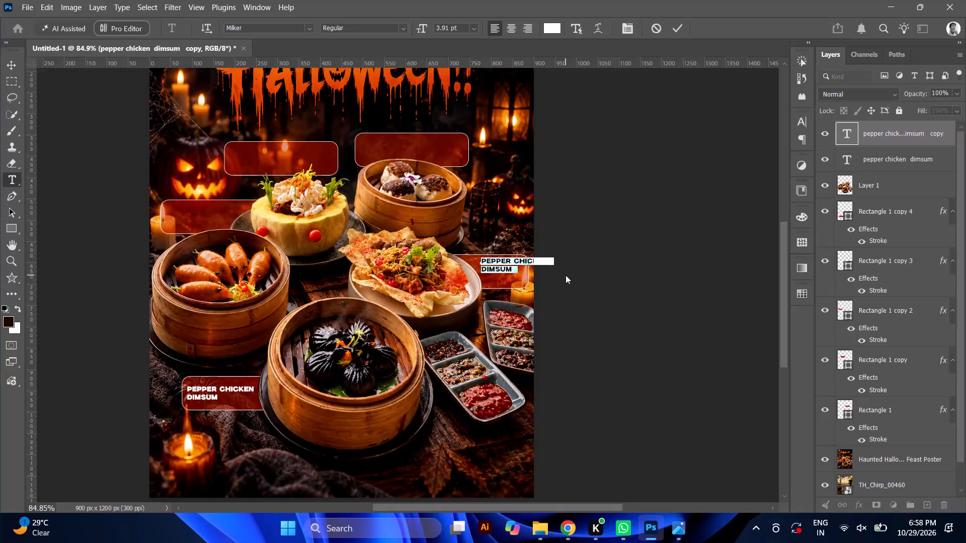
Replace the copied dish name beside the crispy wafer dish with "chat" on one line and "basket" below it.
{"action": "type", "text": "chat"}
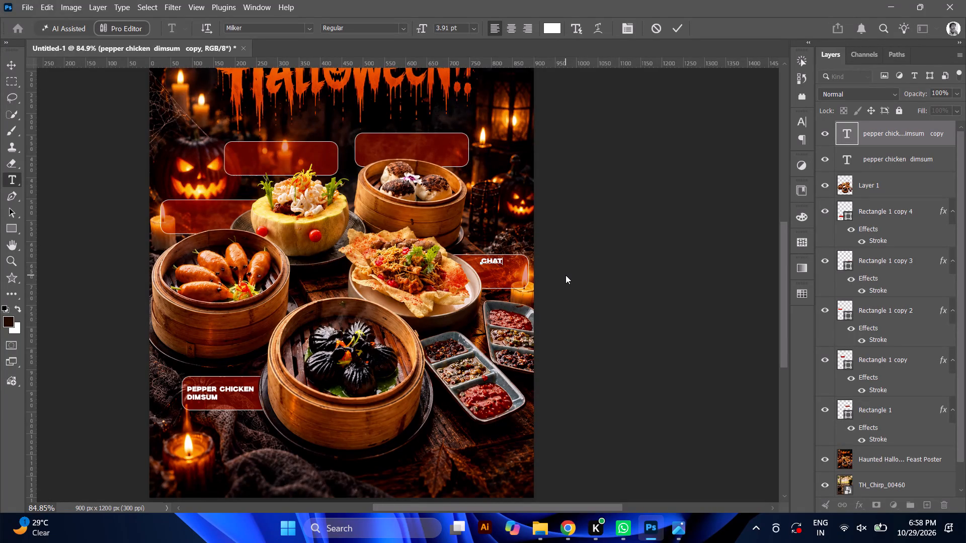
{"action": "key", "text": "Return"}
{"action": "type", "text": "baske"}
{"action": "key", "text": "t"}
Right-align the two-line "chat basket" text and position it near the right end of the label beside the crispy wafer dish.
{"action": "key", "text": "ctrl+a"}
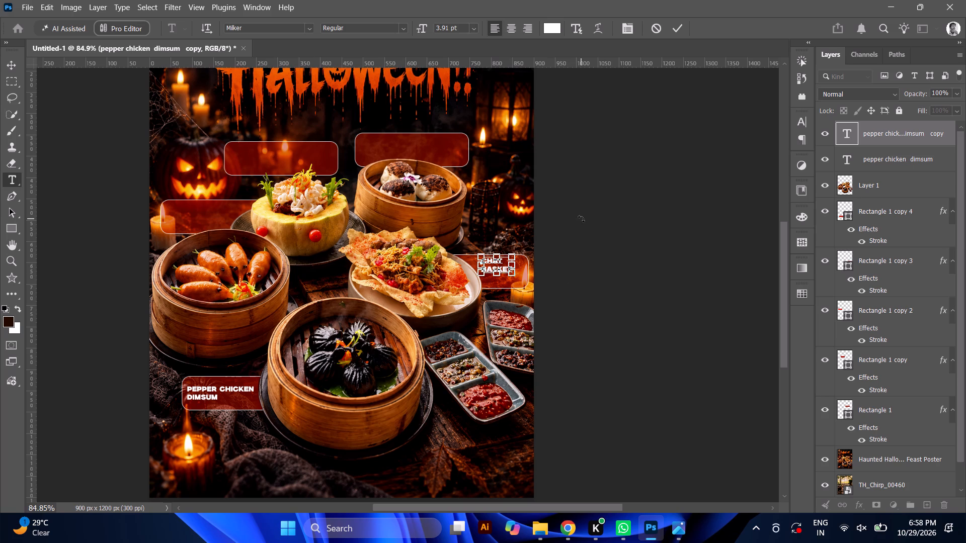
{"action": "left_click", "coordinate": [529, 22]}
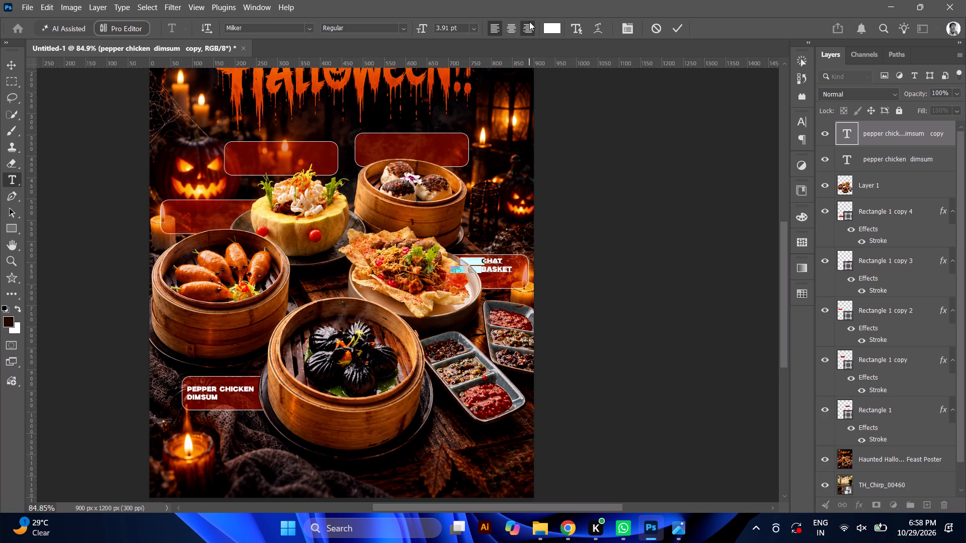
{"action": "left_click", "coordinate": [15, 61]}
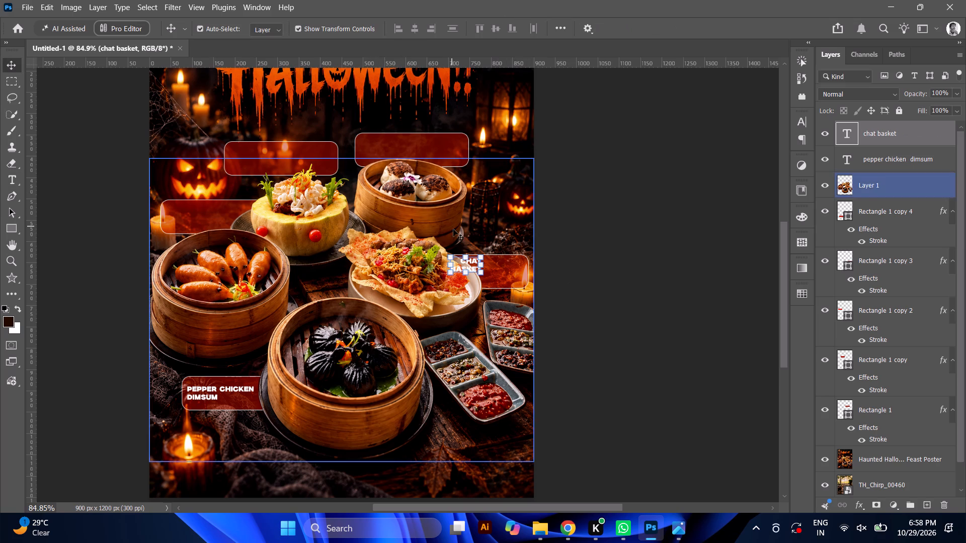
{"action": "left_click_drag", "start_coordinate": [473, 267], "coordinate": [512, 271]}
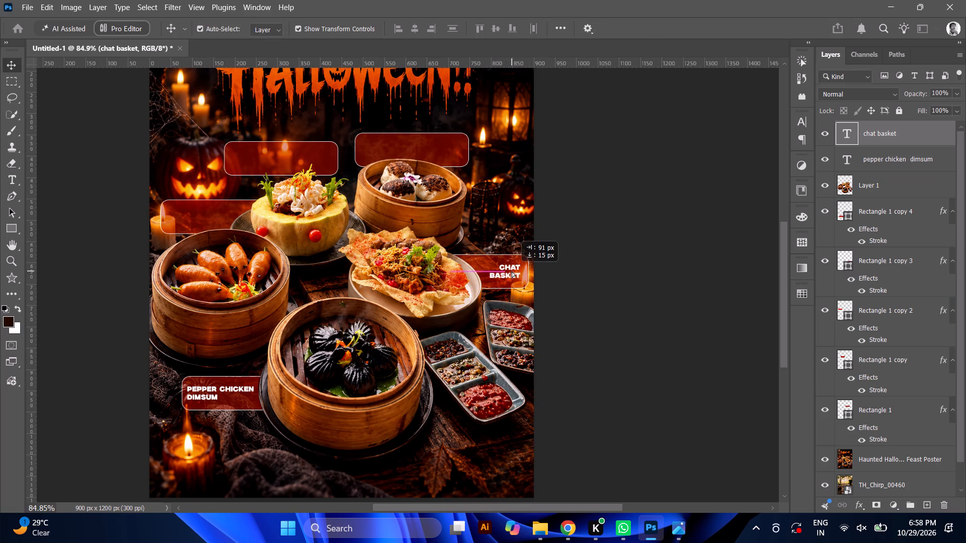
{"action": "left_click_drag", "start_coordinate": [512, 271], "coordinate": [511, 270]}
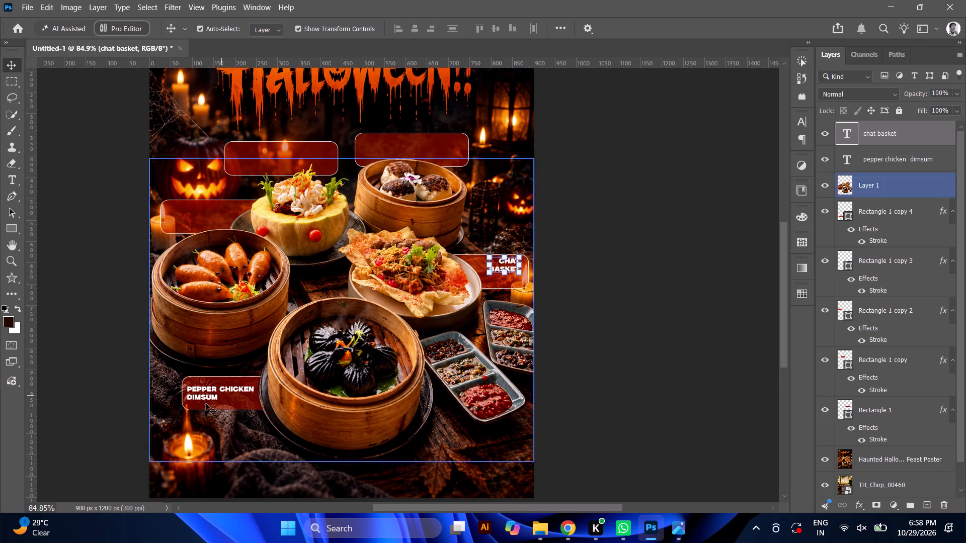
Shift the "pepper chicken dimsum" text slightly upward within its label beside the black-dumpling basket.
{"action": "left_click", "coordinate": [213, 392], "text": "ctrl"}
{"action": "left_click", "coordinate": [213, 392], "text": "alt"}
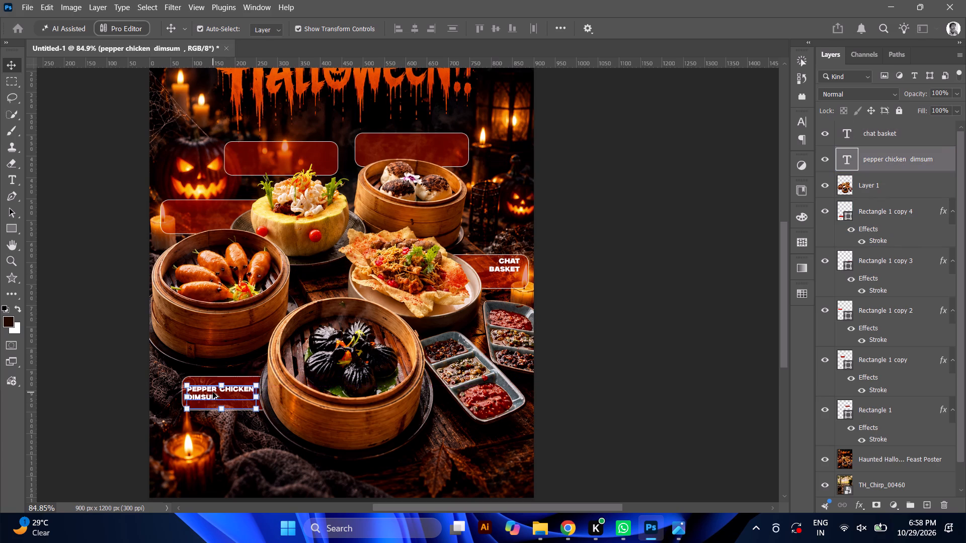
{"action": "left_click", "coordinate": [224, 393]}
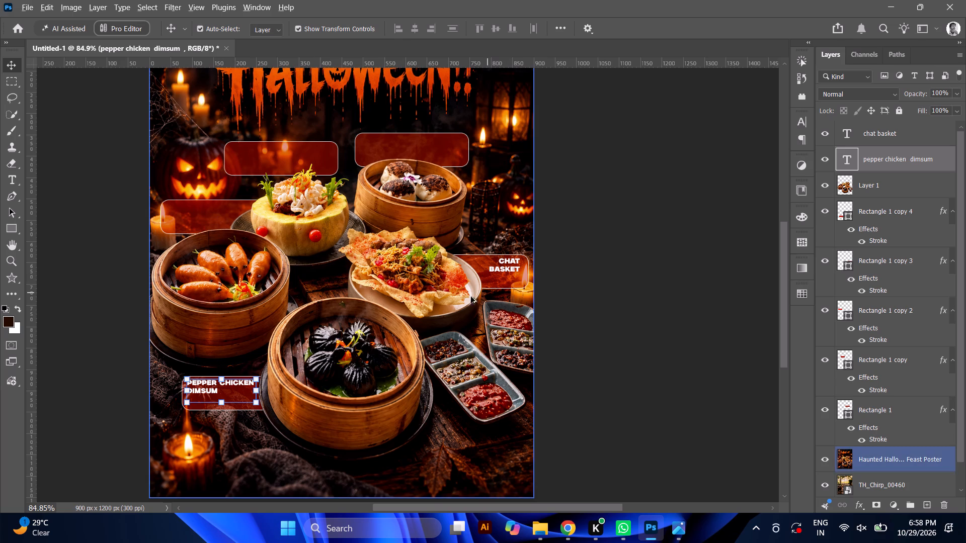
Check the crispy wafer dish's name in the WhatsApp reference image, and select the "chat basket" text on the poster.
{"action": "scroll", "coordinate": [429, 313], "scroll_direction": "down", "scroll_amount": 4, "text": "alt"}
{"action": "scroll", "coordinate": [392, 327], "scroll_direction": "up", "scroll_amount": 5, "text": "alt"}
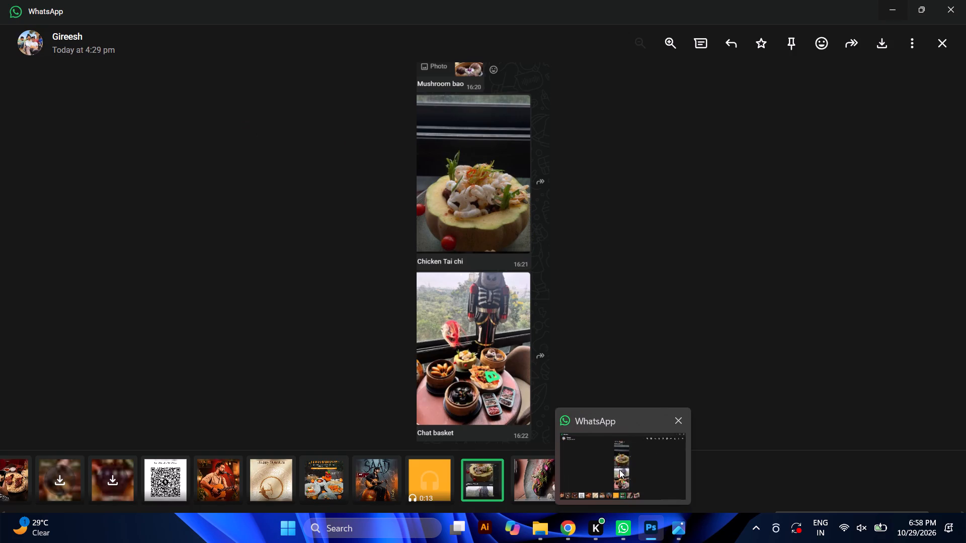
{"action": "left_click", "coordinate": [543, 258], "text": "alt"}
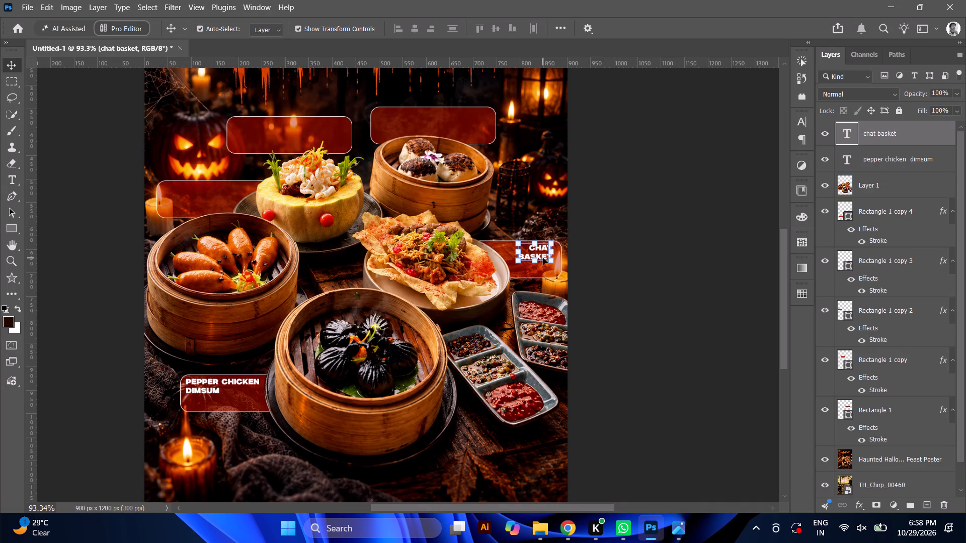
Duplicate the "chat basket" text onto the label above the hollowed pumpkin dish and replace its wording with "chicken tai chi".
{"action": "left_click_drag", "start_coordinate": [541, 255], "coordinate": [300, 173], "text": "alt"}
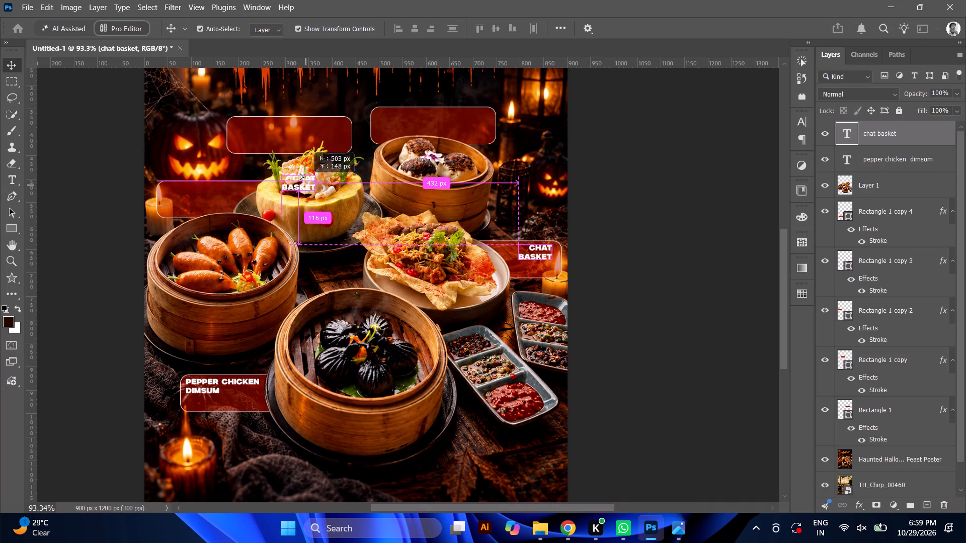
{"action": "left_click_drag", "start_coordinate": [300, 173], "coordinate": [265, 135], "text": "alt"}
{"action": "triple_click", "coordinate": [265, 135]}
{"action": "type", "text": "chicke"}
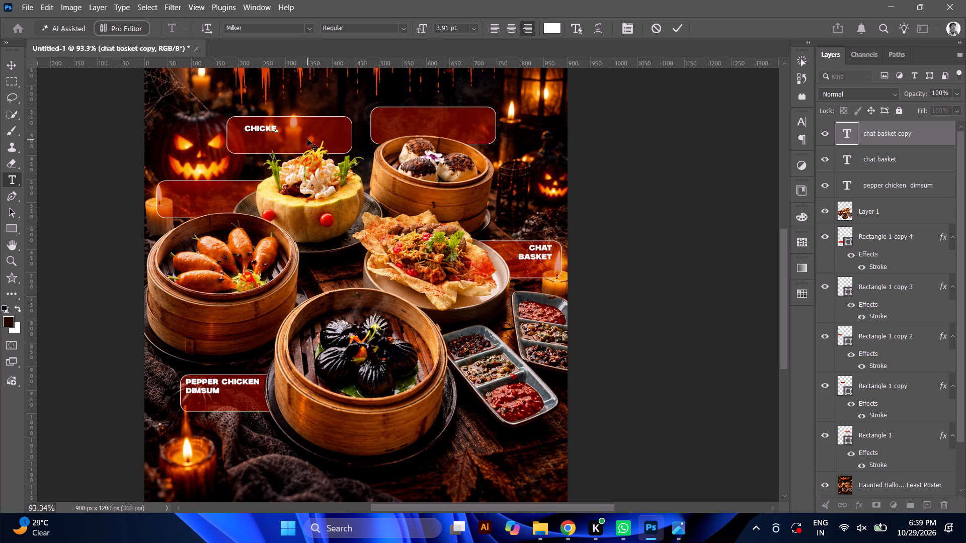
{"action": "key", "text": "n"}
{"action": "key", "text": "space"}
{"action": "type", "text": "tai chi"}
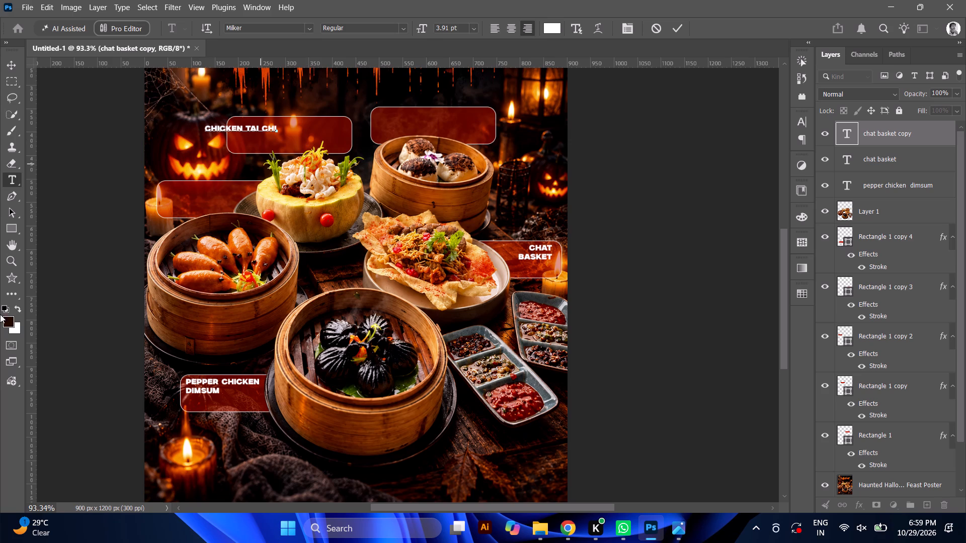
{"action": "left_click", "coordinate": [10, 62]}
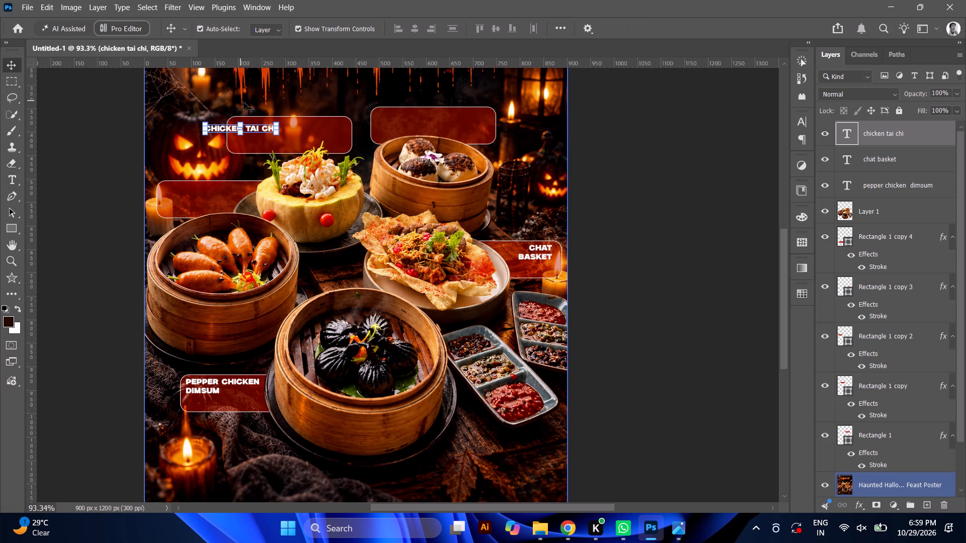
Move the "chicken tai chi" text to the middle of the label above the hollowed pumpkin dish.
{"action": "left_click_drag", "start_coordinate": [255, 130], "coordinate": [292, 133]}
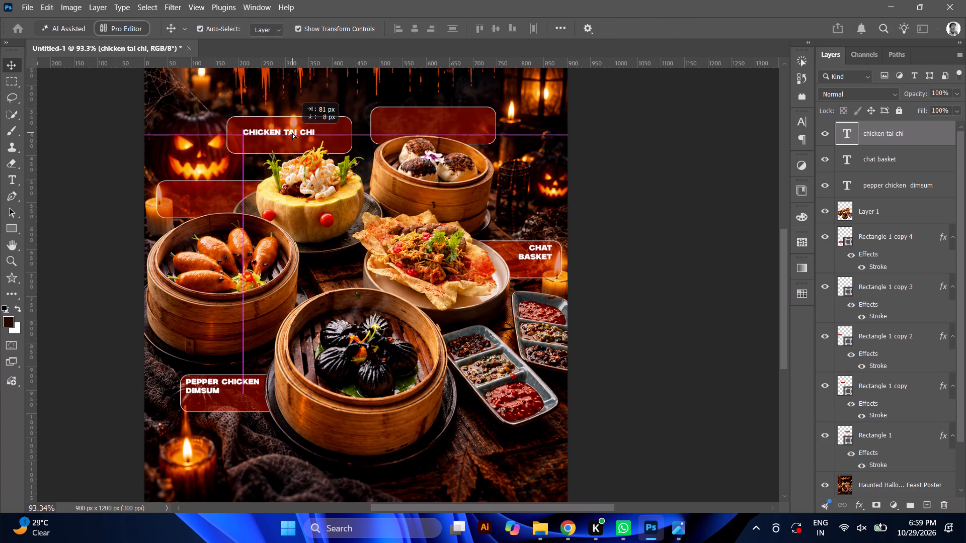
{"action": "left_click_drag", "start_coordinate": [292, 133], "coordinate": [298, 133]}
{"action": "scroll", "coordinate": [298, 133], "scroll_direction": "down", "scroll_amount": 5, "text": "alt"}
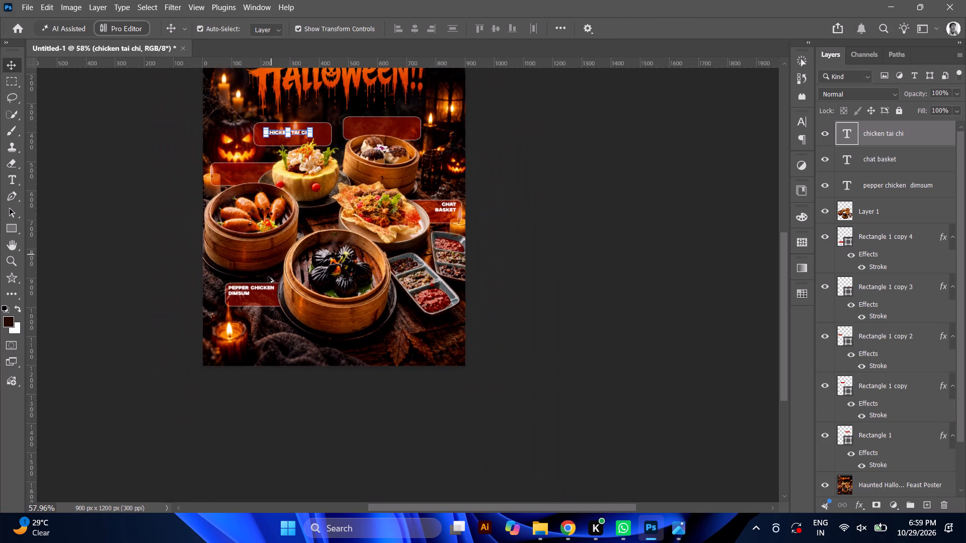
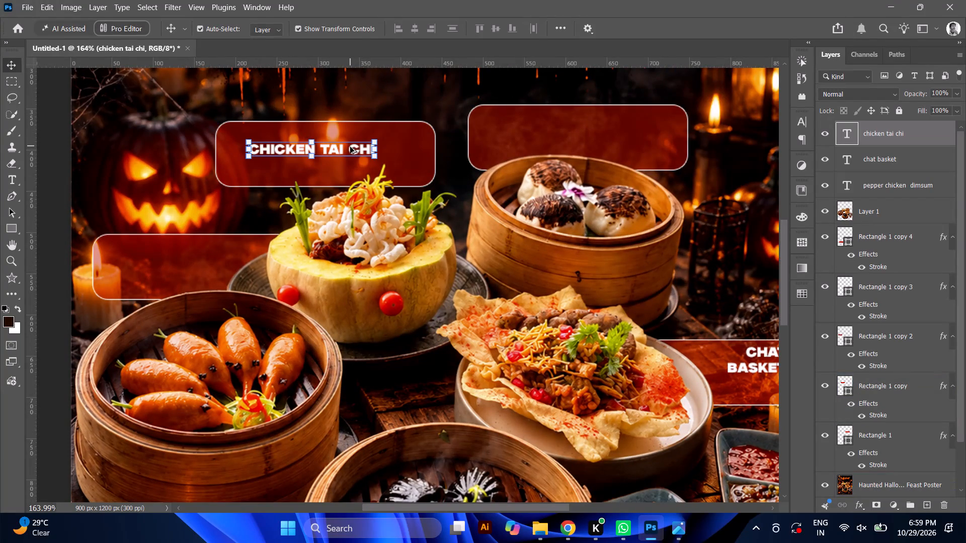
Copy the "chicken tai chi" text onto the label above the orange-dumpling basket and replace it with "vegetable chilli" above "oil dimsum".
{"action": "left_click_drag", "start_coordinate": [347, 149], "coordinate": [207, 264]}
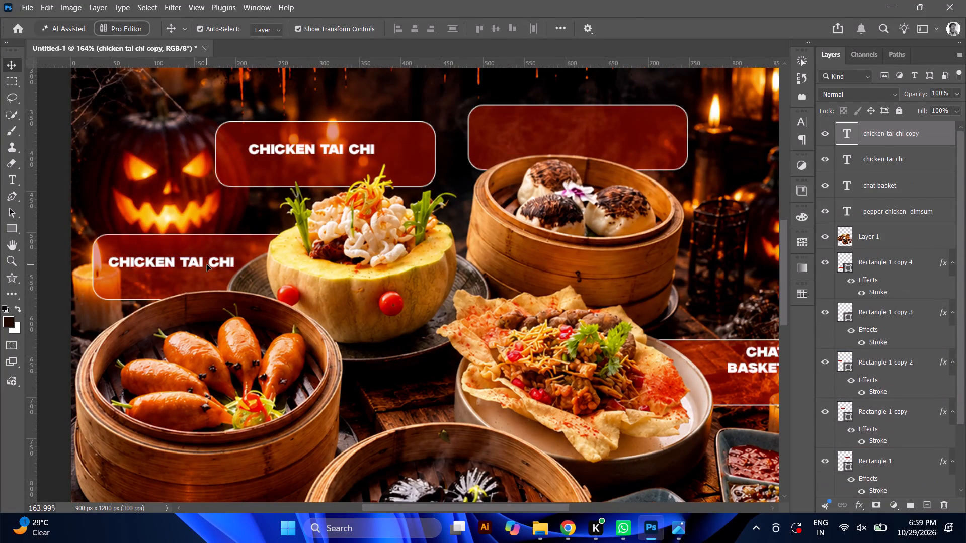
{"action": "triple_click", "coordinate": [207, 264]}
{"action": "key", "text": "ctrl+v"}
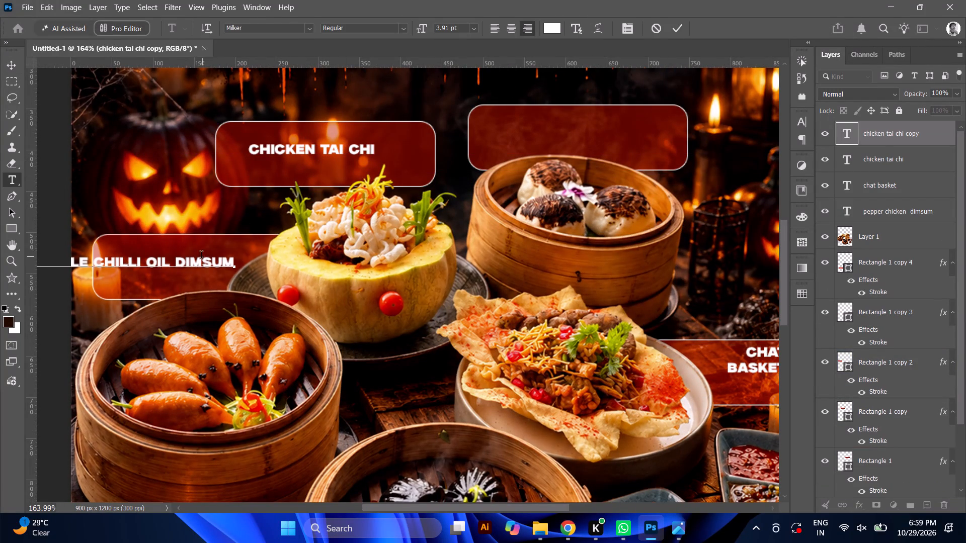
{"action": "left_click", "coordinate": [146, 262]}
{"action": "key", "text": "Return"}
Left-align both lines of the "vegetable chilli oil dimsum" text.
{"action": "key", "text": "ctrl+a"}
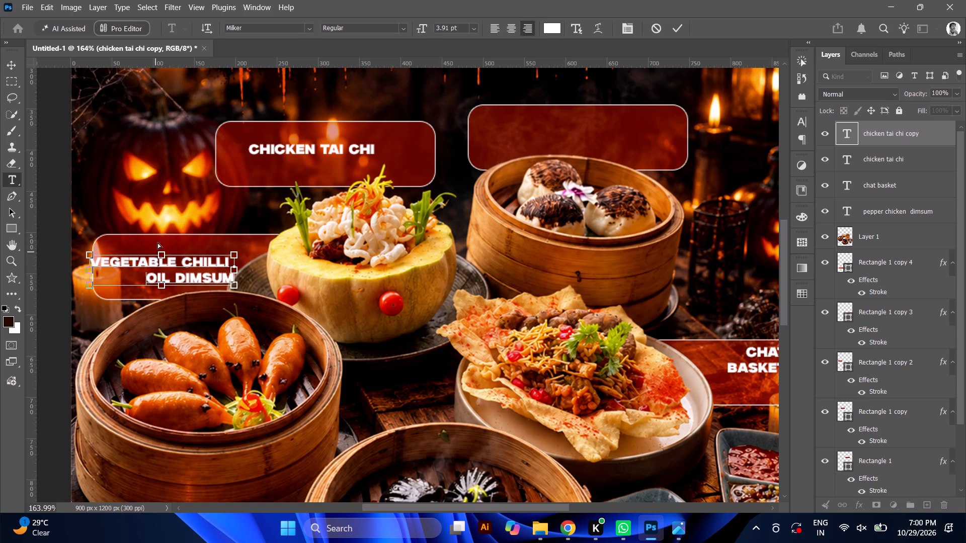
{"action": "left_click", "coordinate": [496, 28]}
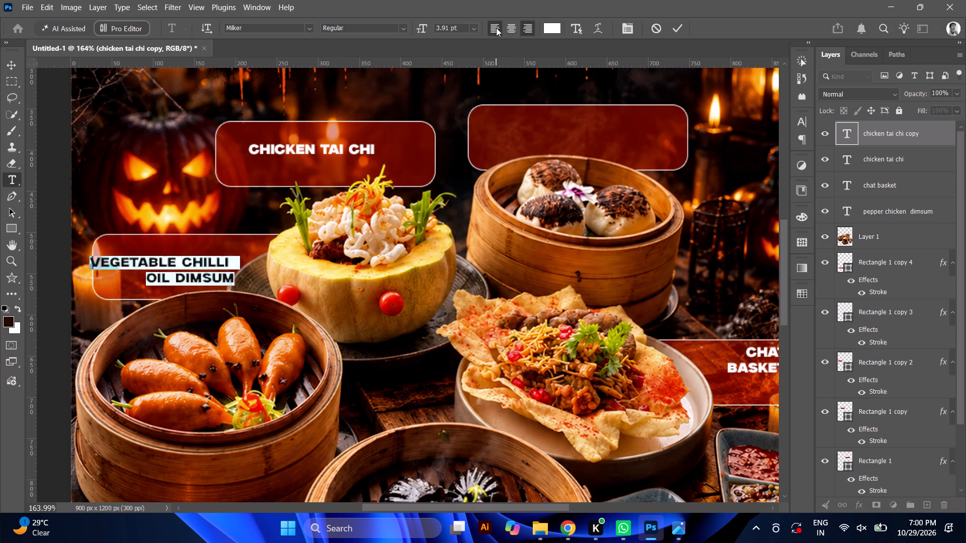
Move the left-aligned "Vegetable chilli oil dimsum" text to the left end of its label above the orange-dumpling basket.
{"action": "left_click", "coordinate": [10, 63]}
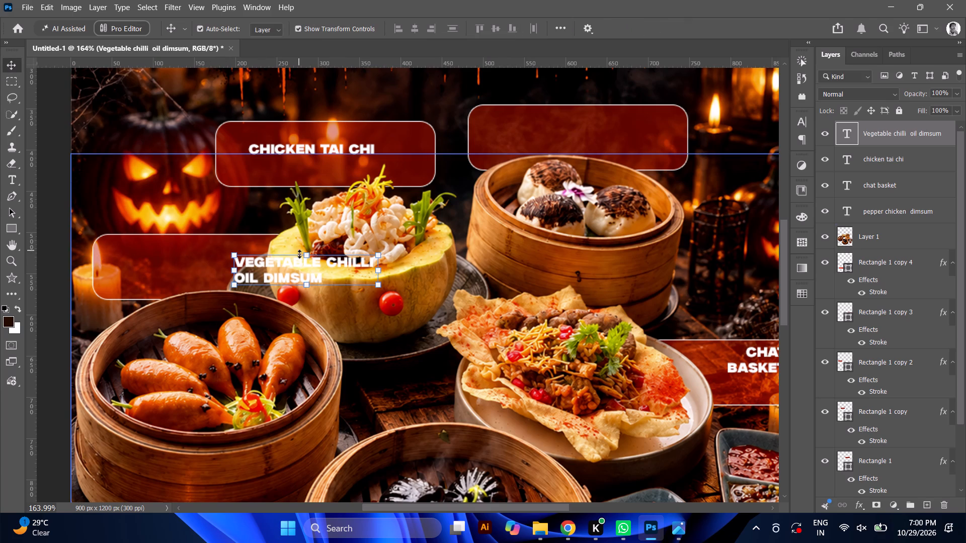
{"action": "left_click_drag", "start_coordinate": [286, 275], "coordinate": [159, 264]}
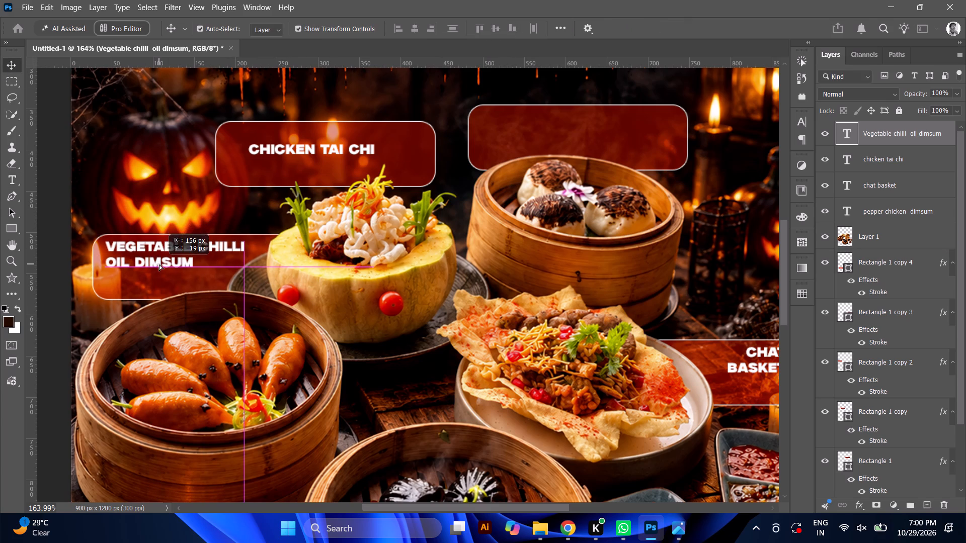
{"action": "left_click_drag", "start_coordinate": [159, 264], "coordinate": [152, 267]}
Move the "pepper chicken dimsum" text about 15 px down within its label beside the black-dumpling basket.
{"action": "scroll", "coordinate": [152, 267], "scroll_direction": "down", "scroll_amount": 8, "text": "alt"}
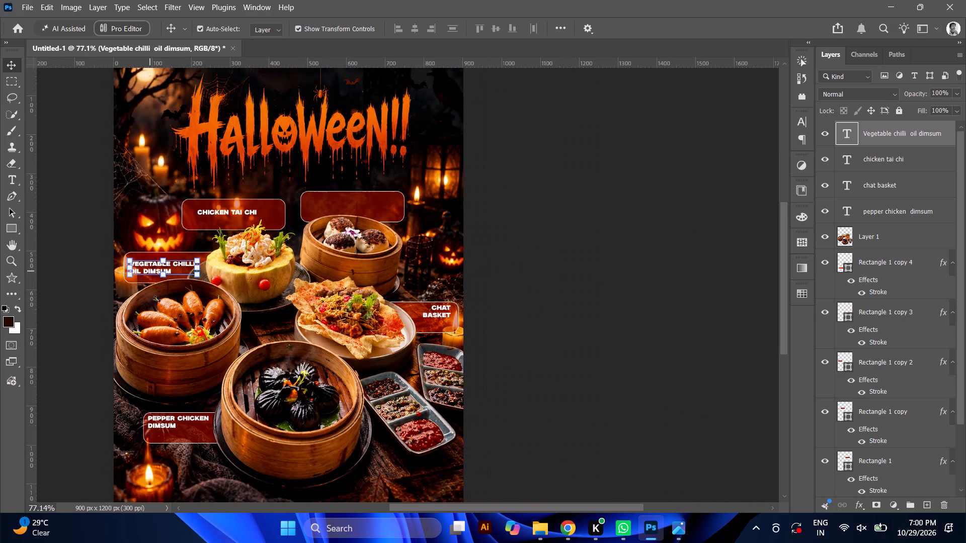
{"action": "left_click_drag", "start_coordinate": [402, 506], "coordinate": [358, 499]}
{"action": "scroll", "coordinate": [342, 481], "scroll_direction": "down", "scroll_amount": 6}
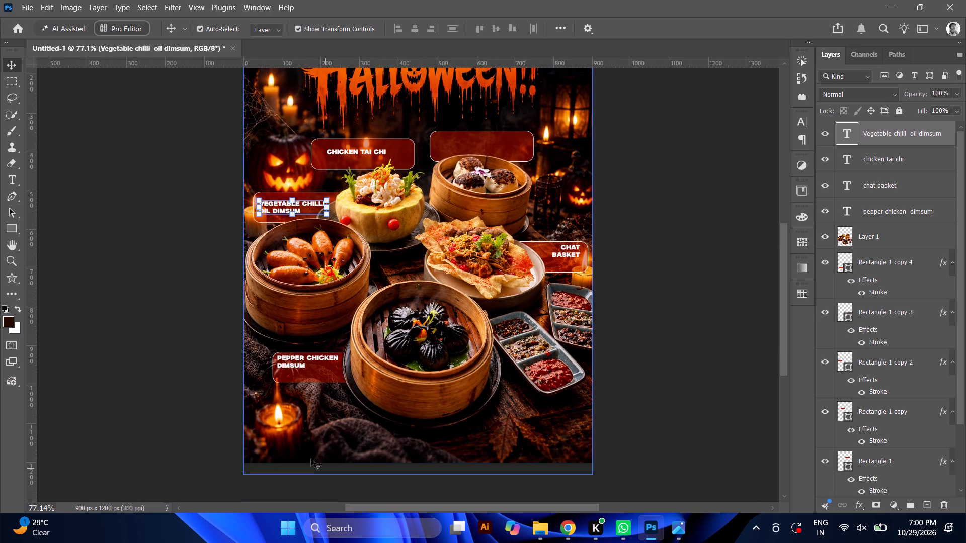
{"action": "scroll", "coordinate": [280, 412], "scroll_direction": "up", "scroll_amount": 9, "text": "alt"}
{"action": "left_click", "coordinate": [304, 298], "text": "ctrl"}
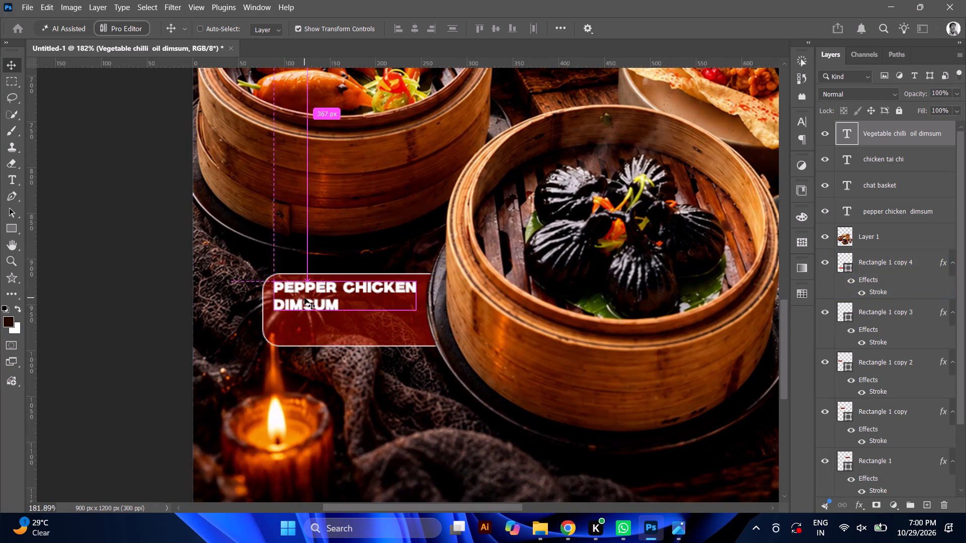
{"action": "left_click", "coordinate": [304, 298], "text": "alt"}
{"action": "left_click_drag", "start_coordinate": [344, 299], "coordinate": [341, 313]}
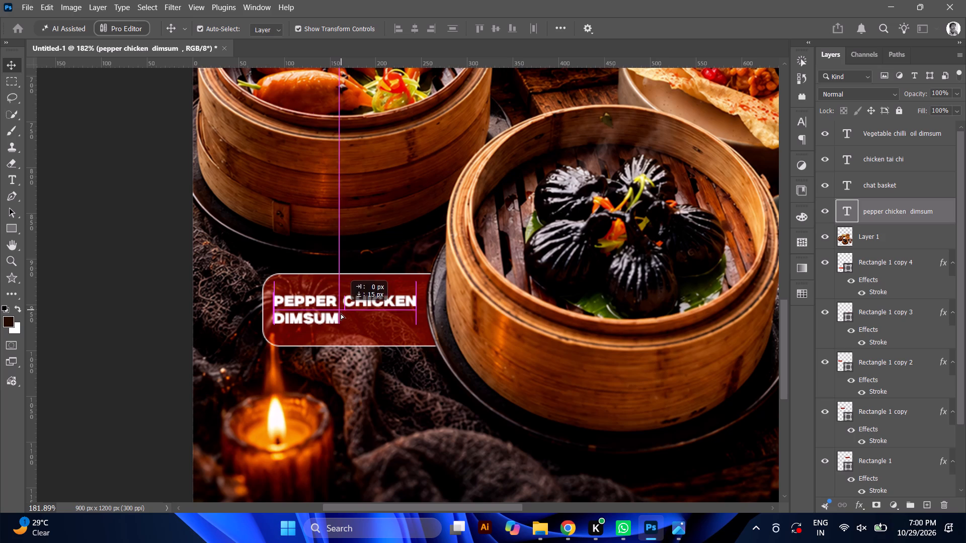
{"action": "left_click_drag", "start_coordinate": [341, 313], "coordinate": [345, 310]}
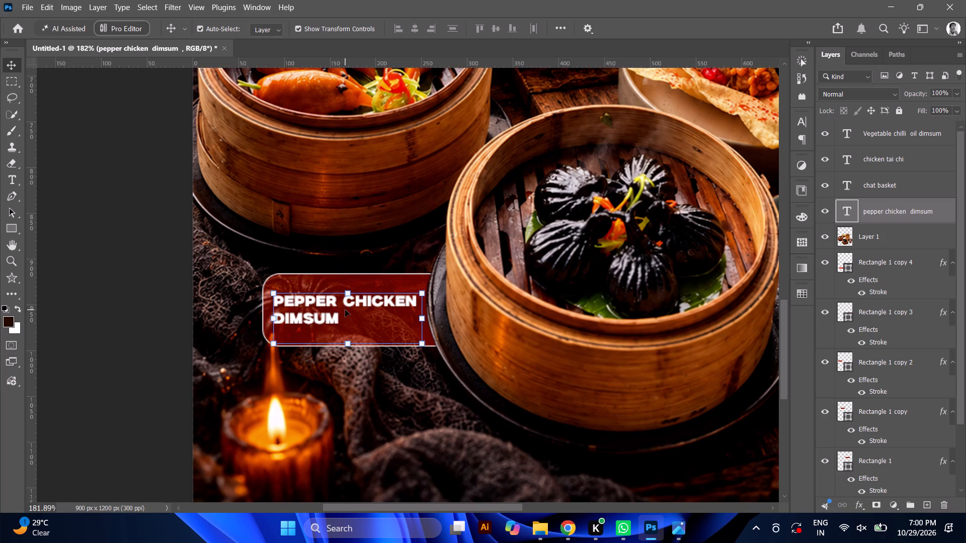
Shift the "chat basket" text slightly down within its label beside the crispy wafer dish.
{"action": "scroll", "coordinate": [395, 389], "scroll_direction": "down", "scroll_amount": 8, "text": "alt"}
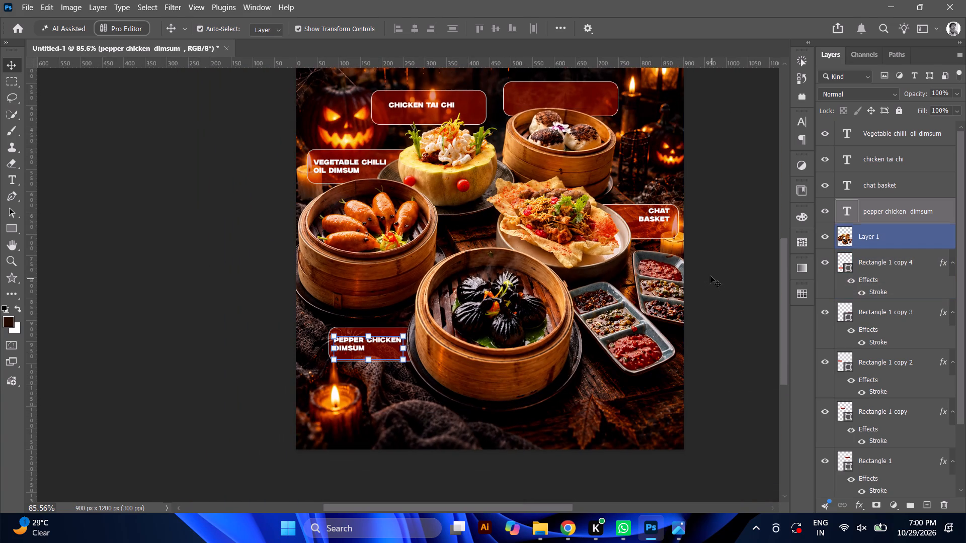
{"action": "left_click_drag", "start_coordinate": [538, 506], "coordinate": [561, 491]}
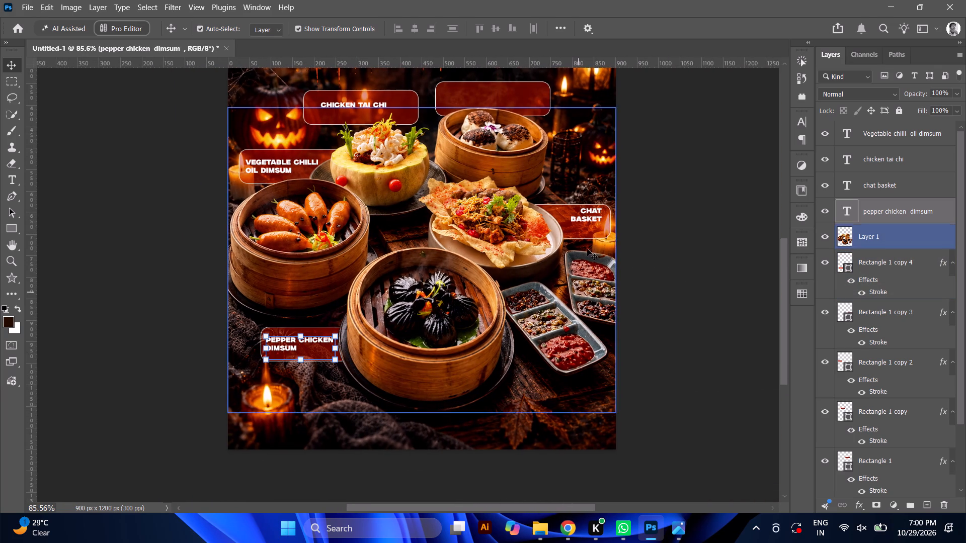
{"action": "scroll", "coordinate": [599, 217], "scroll_direction": "up", "scroll_amount": 4, "text": "alt"}
{"action": "left_click", "coordinate": [589, 213], "text": "ctrl"}
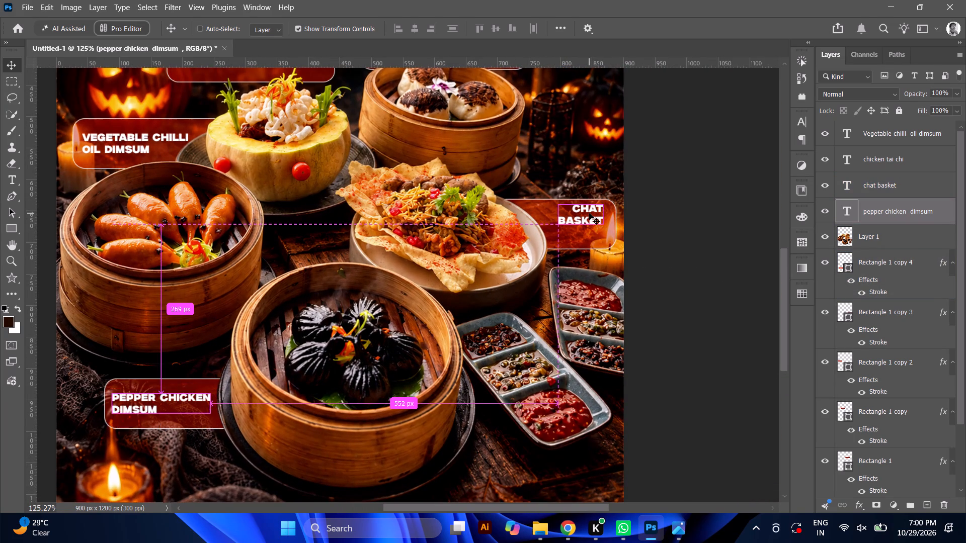
{"action": "left_click", "coordinate": [589, 213], "text": "alt"}
{"action": "left_click_drag", "start_coordinate": [584, 215], "coordinate": [586, 222]}
Duplicate the "chicken tai chi" text into the empty label above the basket of brown-topped buns.
{"action": "scroll", "coordinate": [227, 191], "scroll_direction": "down", "scroll_amount": 4, "text": "alt"}
{"action": "scroll", "coordinate": [200, 162], "scroll_direction": "up", "scroll_amount": 5}
{"action": "scroll", "coordinate": [318, 179], "scroll_direction": "up", "scroll_amount": 4, "text": "alt"}
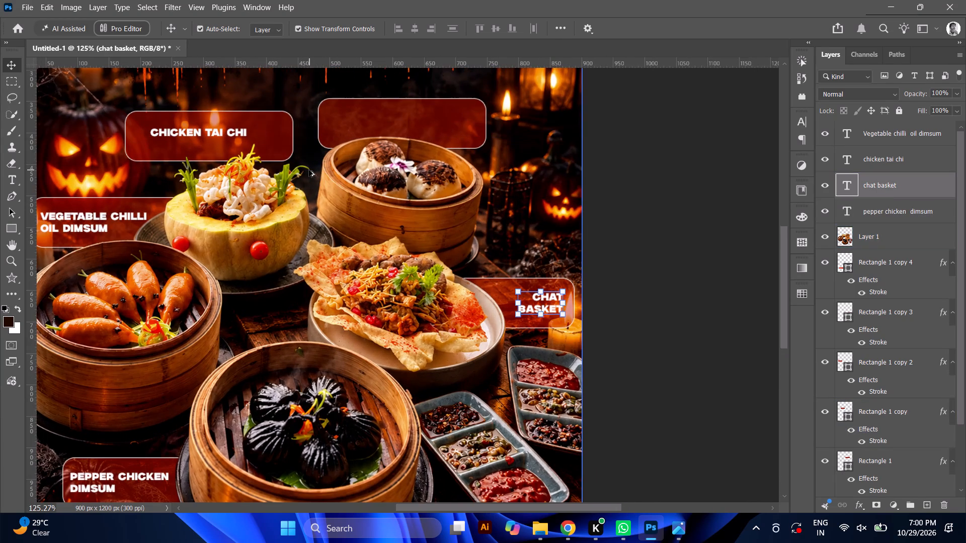
{"action": "left_click", "coordinate": [233, 131], "text": "ctrl"}
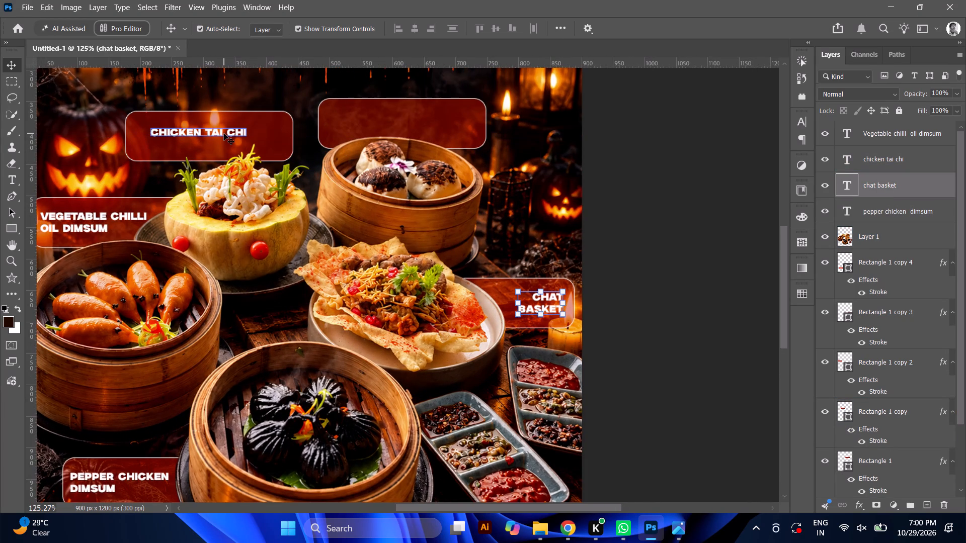
{"action": "left_click", "coordinate": [224, 133], "text": "alt"}
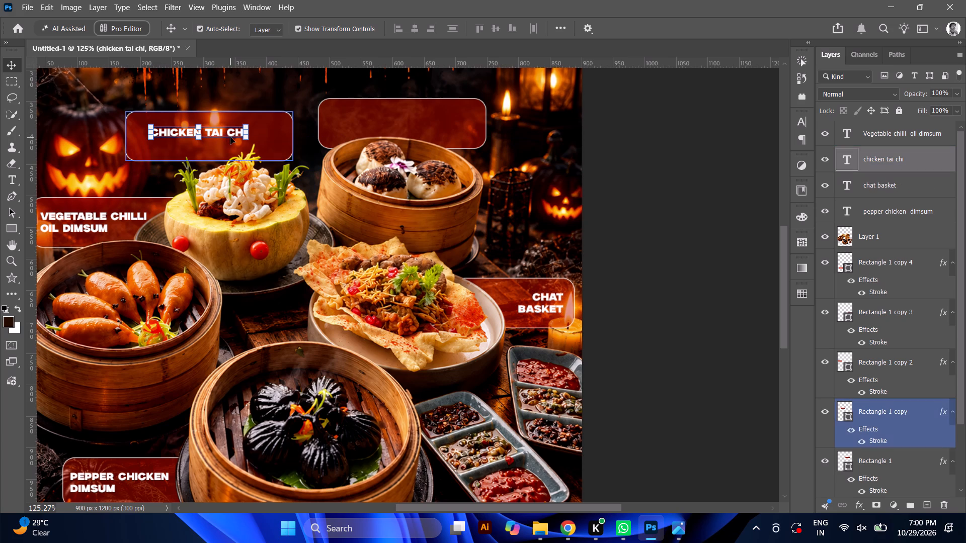
{"action": "left_click", "coordinate": [229, 133], "text": "alt"}
{"action": "left_click_drag", "start_coordinate": [229, 133], "coordinate": [429, 121], "text": "alt"}
Check the bun dish's name in WhatsApp and replace the duplicated text with "MUshroom bao".
{"action": "triple_click", "coordinate": [429, 121]}
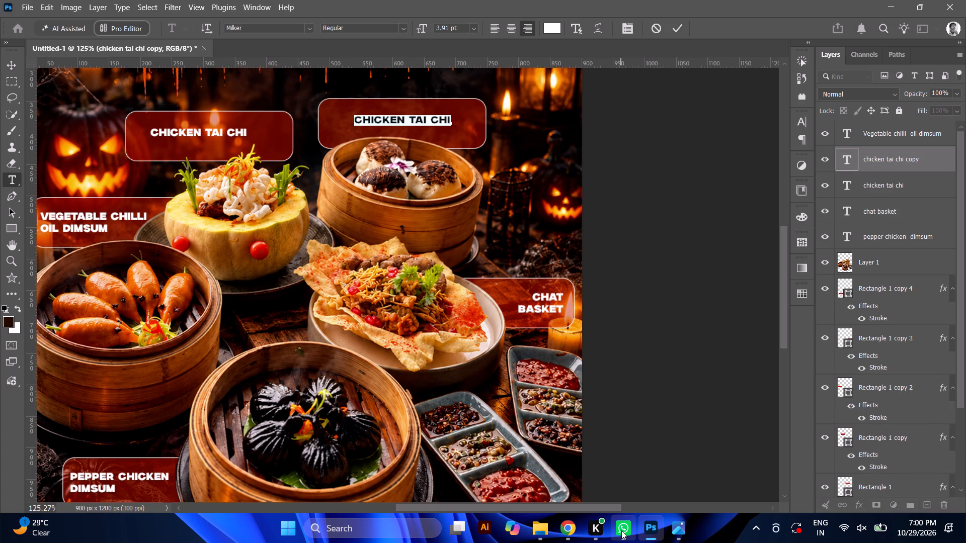
{"action": "left_click_drag", "start_coordinate": [633, 512], "coordinate": [630, 527]}
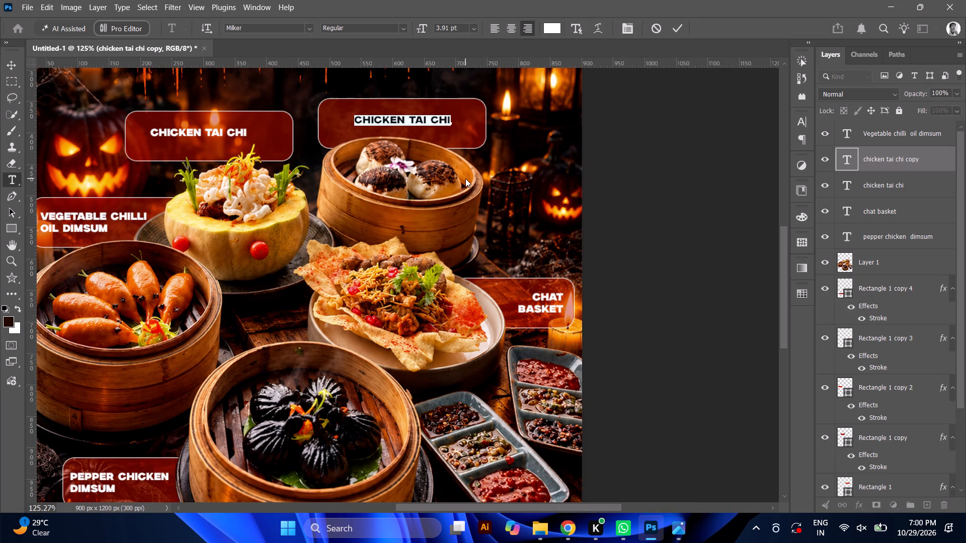
{"action": "type", "text": "MUsh"}
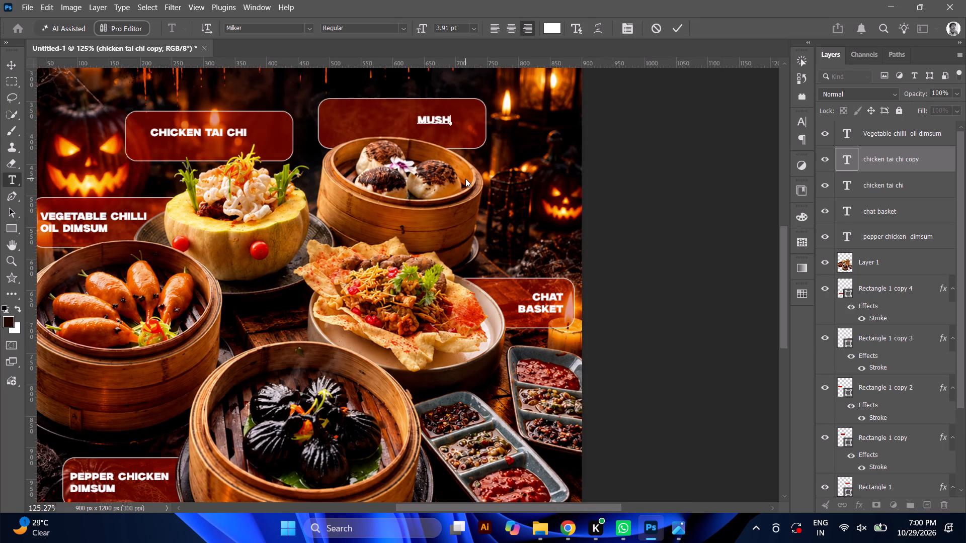
{"action": "type", "text": "roo"}
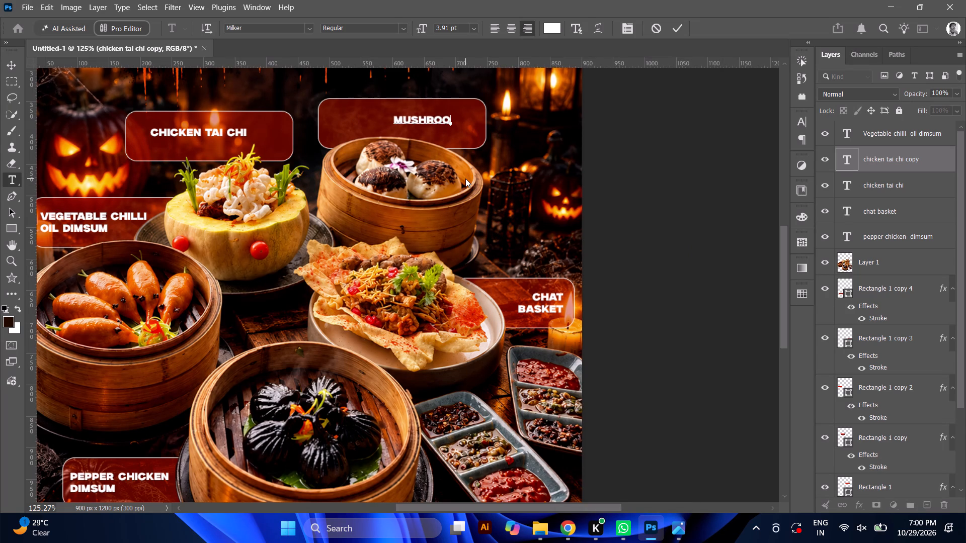
{"action": "type", "text": "m bao"}
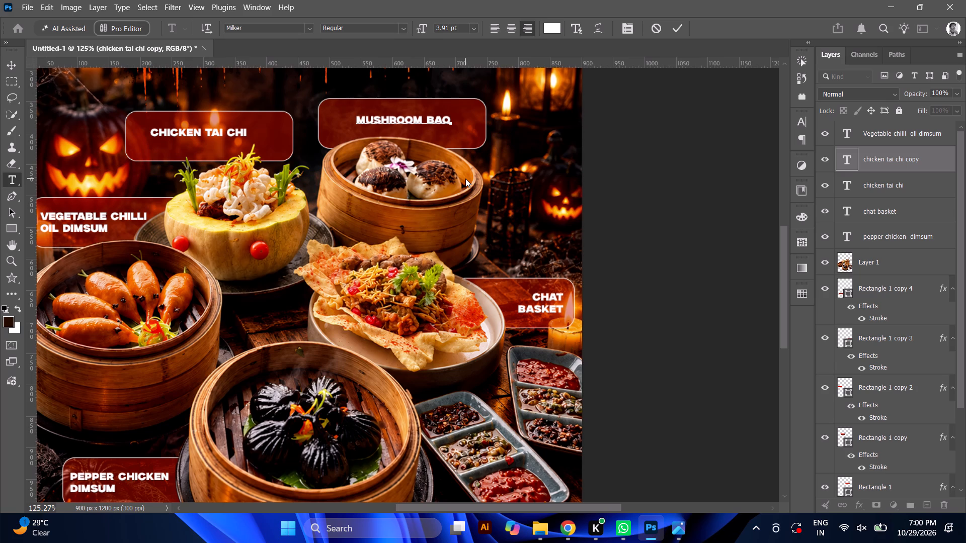
{"action": "left_click", "coordinate": [676, 28]}
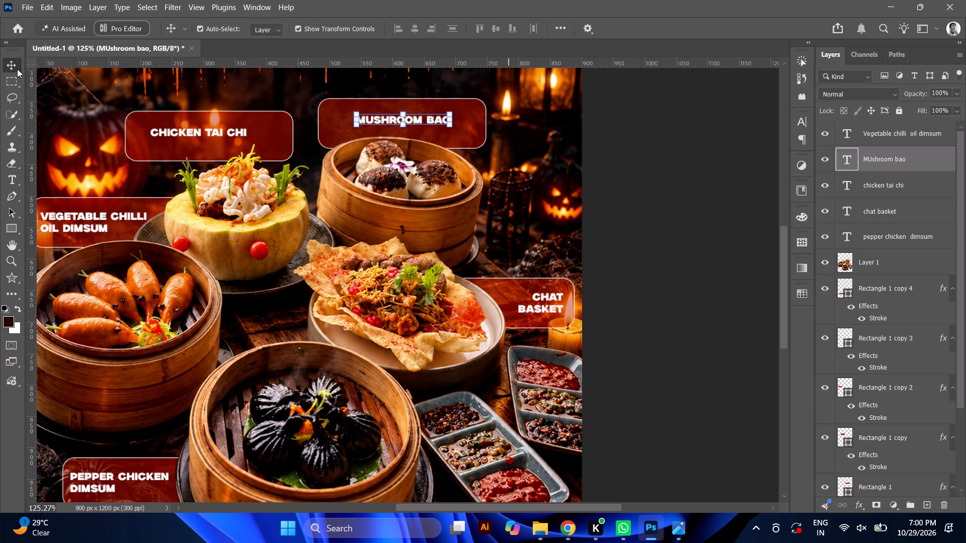
Shift the "MUshroom bao" text slightly down and left within its label above the bun basket.
{"action": "left_click_drag", "start_coordinate": [434, 120], "coordinate": [429, 122]}
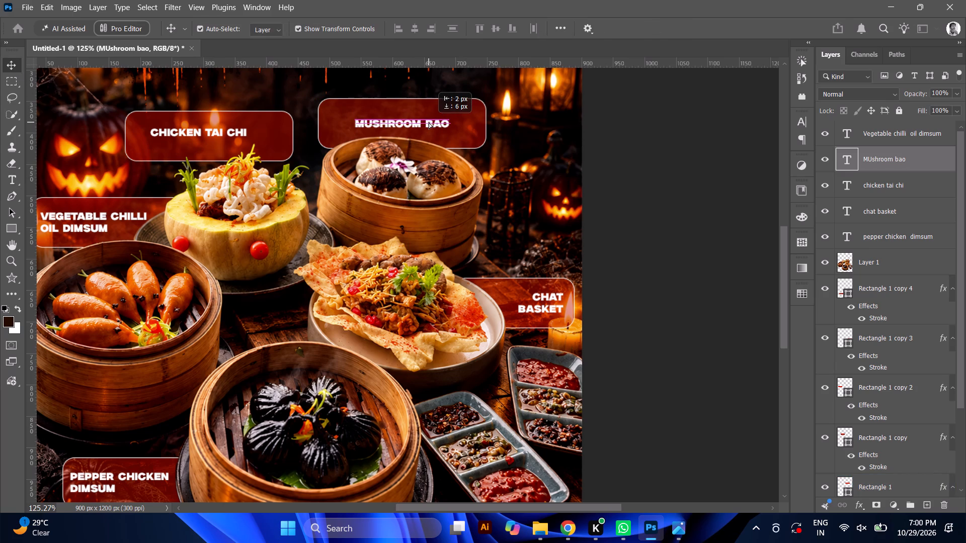
{"action": "left_click_drag", "start_coordinate": [429, 122], "coordinate": [429, 126]}
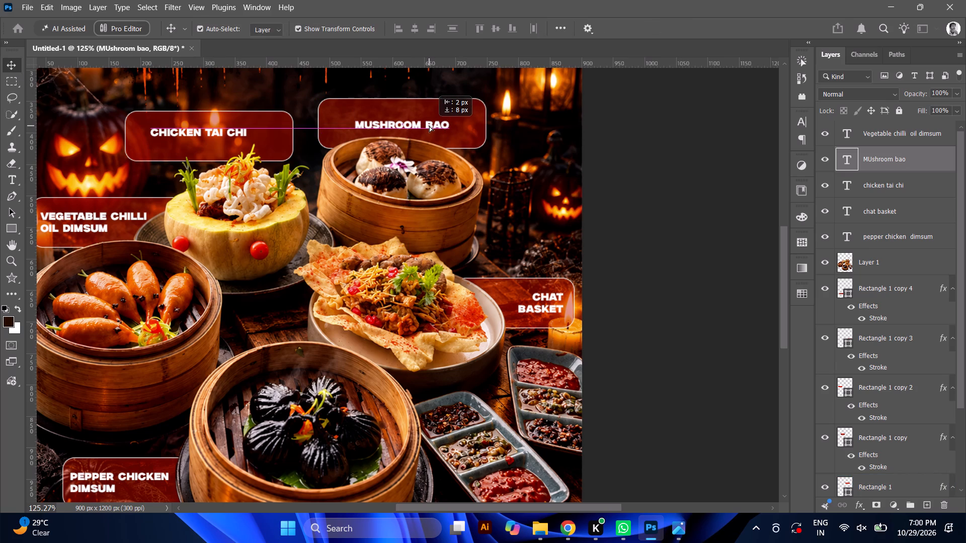
{"action": "left_click_drag", "start_coordinate": [429, 126], "coordinate": [427, 124]}
Examine the whole poster with all five dish labels in place, with no layer selected.
{"action": "scroll", "coordinate": [425, 124], "scroll_direction": "down", "scroll_amount": 4, "text": "alt"}
{"action": "scroll", "coordinate": [368, 175], "scroll_direction": "down", "scroll_amount": 4, "text": "alt"}
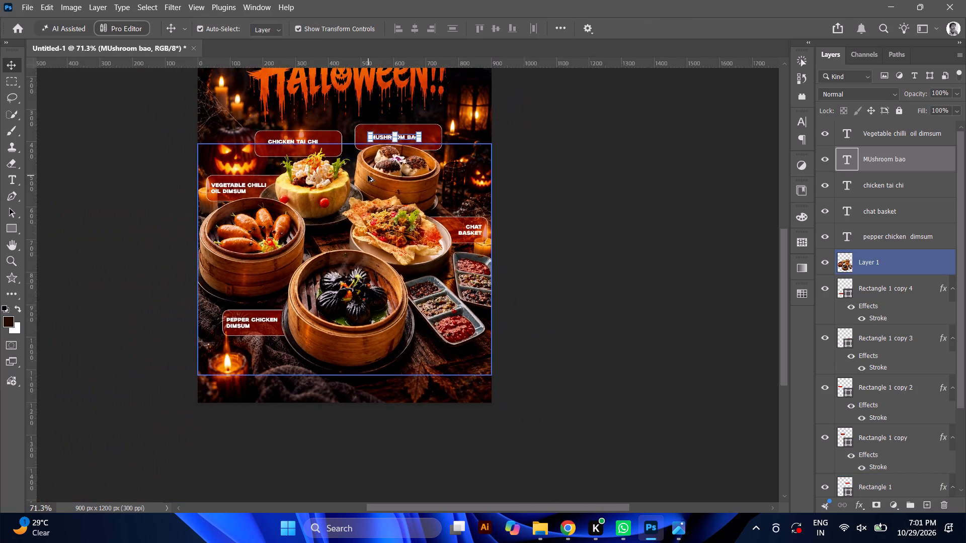
{"action": "scroll", "coordinate": [368, 175], "scroll_direction": "down", "scroll_amount": 1, "text": "alt"}
{"action": "scroll", "coordinate": [293, 185], "scroll_direction": "up", "scroll_amount": 9}
{"action": "scroll", "coordinate": [287, 171], "scroll_direction": "down", "scroll_amount": 4, "text": "alt"}
{"action": "scroll", "coordinate": [230, 222], "scroll_direction": "up", "scroll_amount": 4, "text": "alt"}
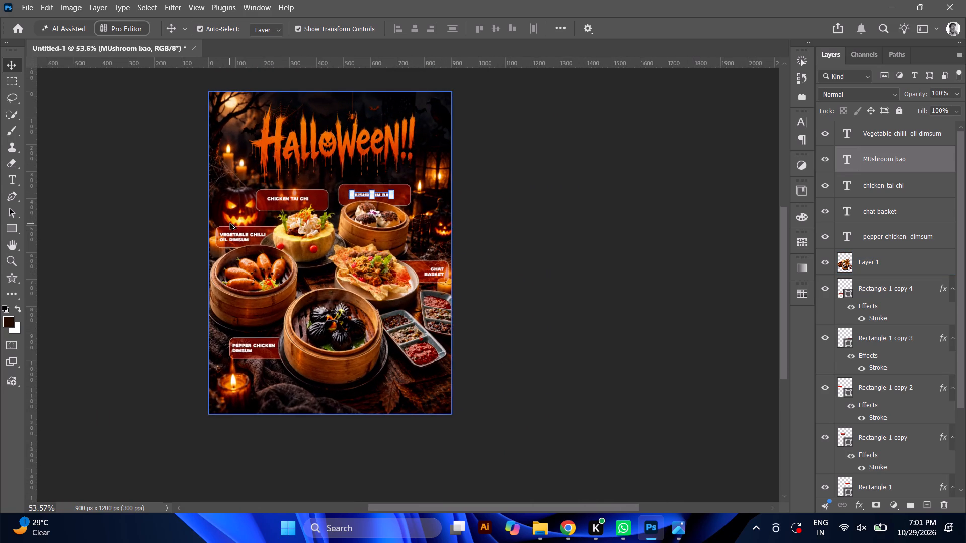
{"action": "scroll", "coordinate": [202, 203], "scroll_direction": "up", "scroll_amount": 4, "text": "alt"}
{"action": "scroll", "coordinate": [195, 202], "scroll_direction": "down", "scroll_amount": 3, "text": "alt"}
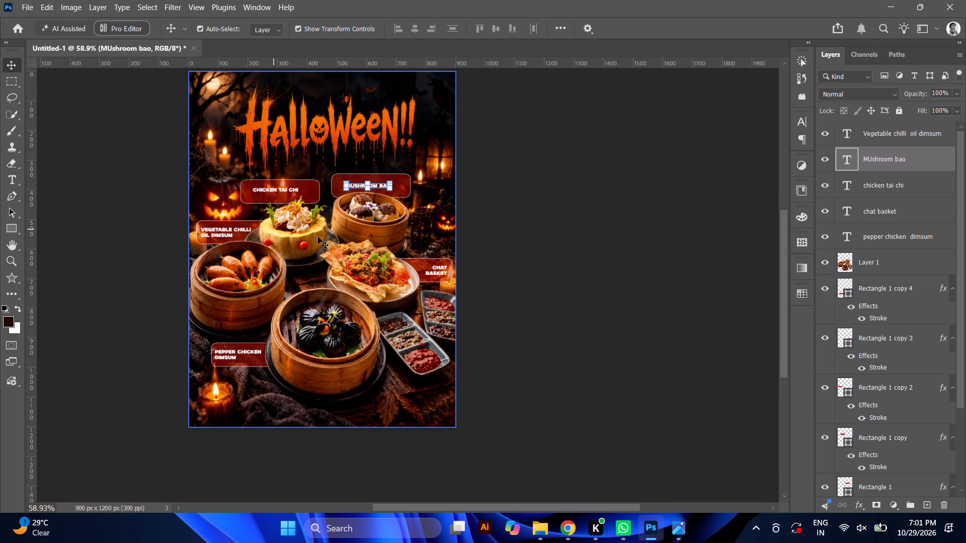
{"action": "left_click", "coordinate": [696, 383]}
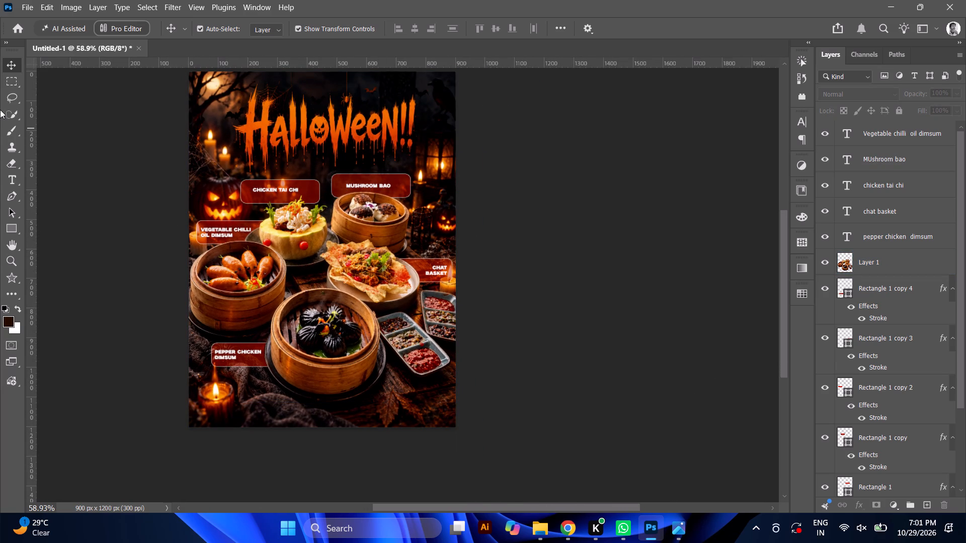
Open the recent "tch haloween" PSD file from the home screen.
{"action": "left_click", "coordinate": [16, 27]}
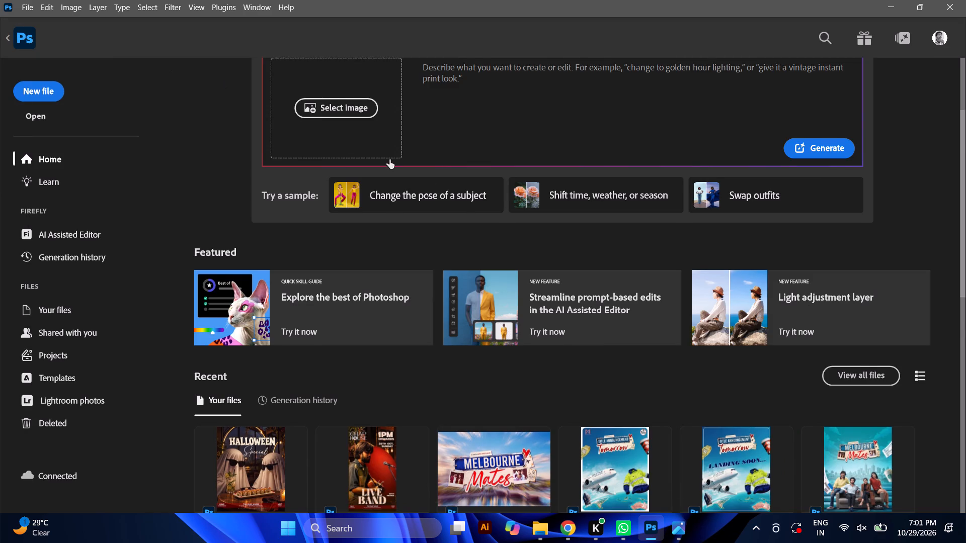
{"action": "scroll", "coordinate": [557, 333], "scroll_direction": "down", "scroll_amount": 5}
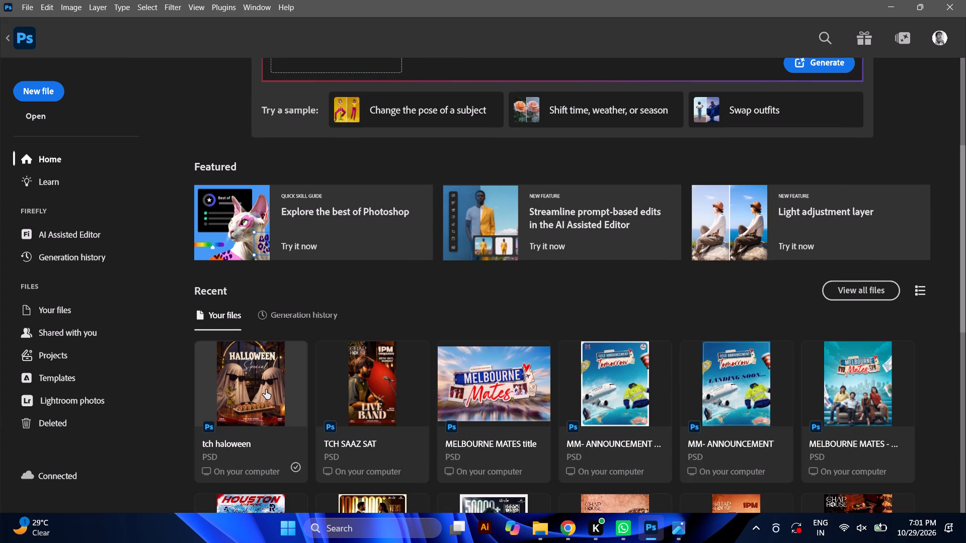
{"action": "left_click", "coordinate": [266, 390]}
{"action": "left_click", "coordinate": [633, 308]}
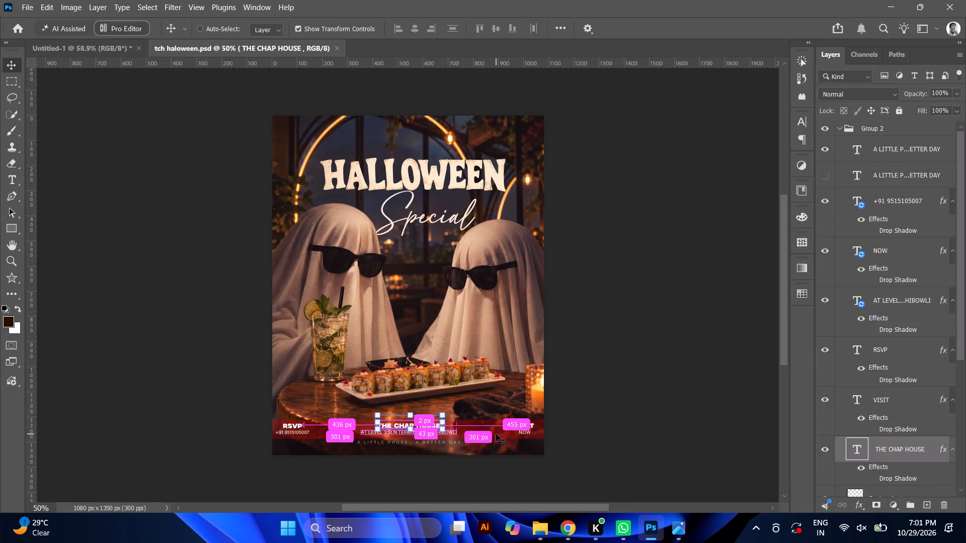
Copy the footer group, Group 2, with the RSVP, THE CHAP HOUSE and VISIT texts into the lower part of the Untitled-1 poster.
{"action": "left_click", "coordinate": [496, 434], "text": "ctrl"}
{"action": "left_click", "coordinate": [489, 432], "text": "alt"}
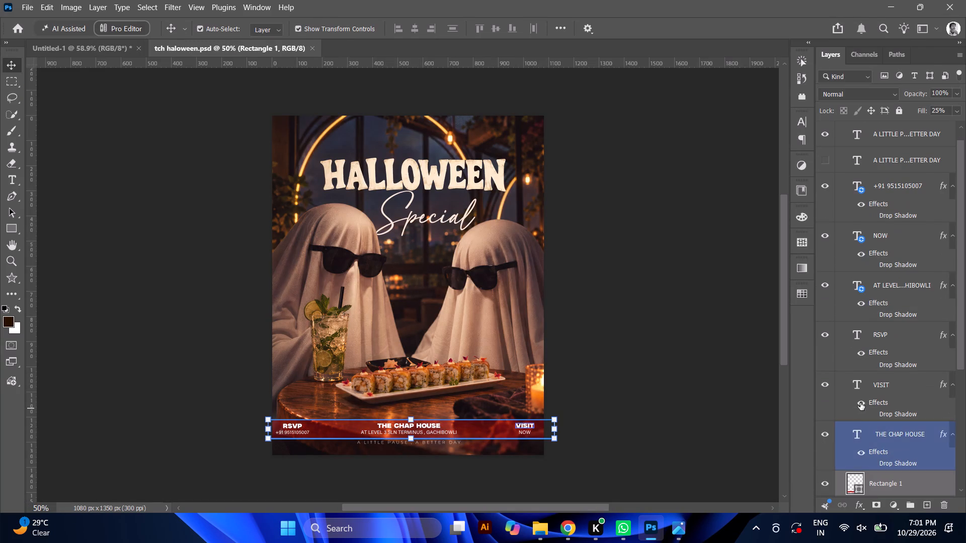
{"action": "scroll", "coordinate": [858, 258], "scroll_direction": "up", "scroll_amount": 4}
{"action": "left_click", "coordinate": [883, 137]}
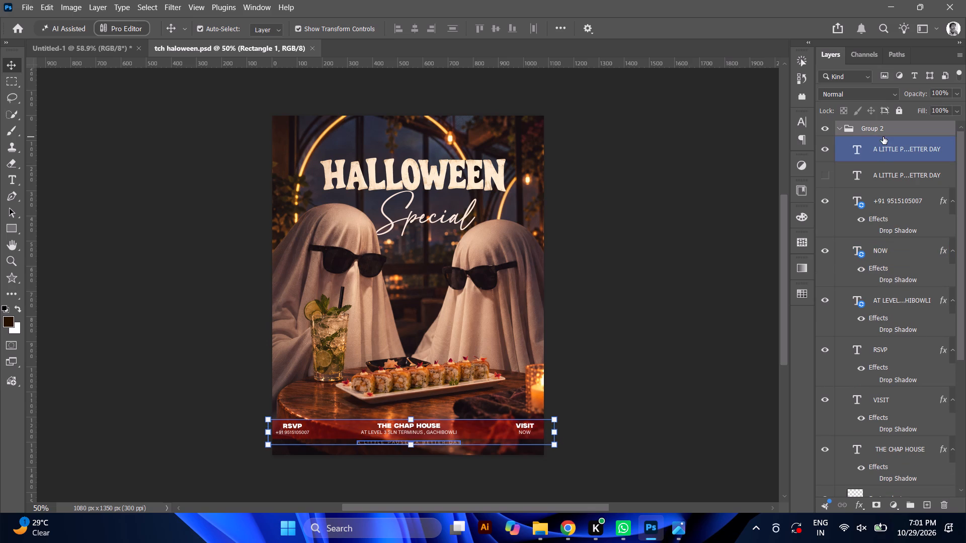
{"action": "left_click_drag", "start_coordinate": [879, 133], "coordinate": [66, 53]}
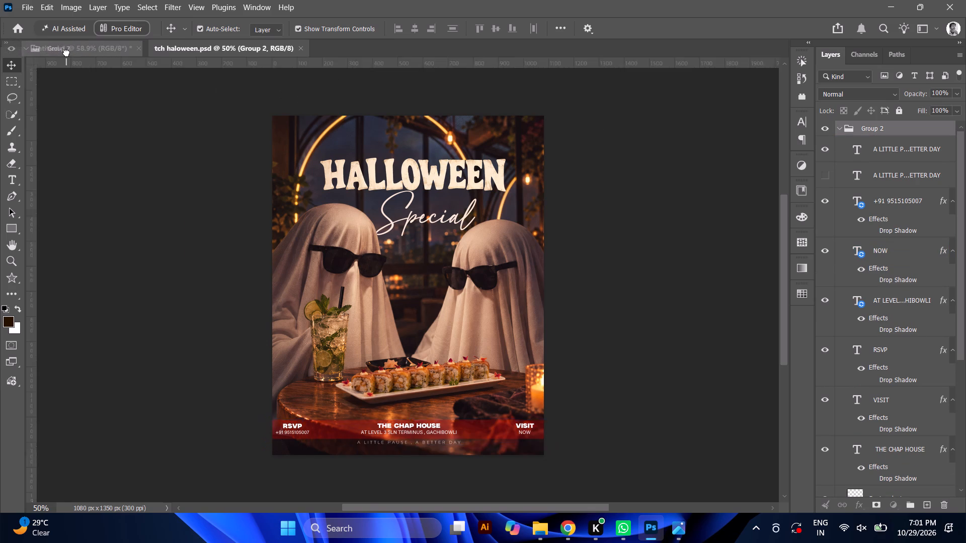
{"action": "left_click_drag", "start_coordinate": [66, 53], "coordinate": [330, 392]}
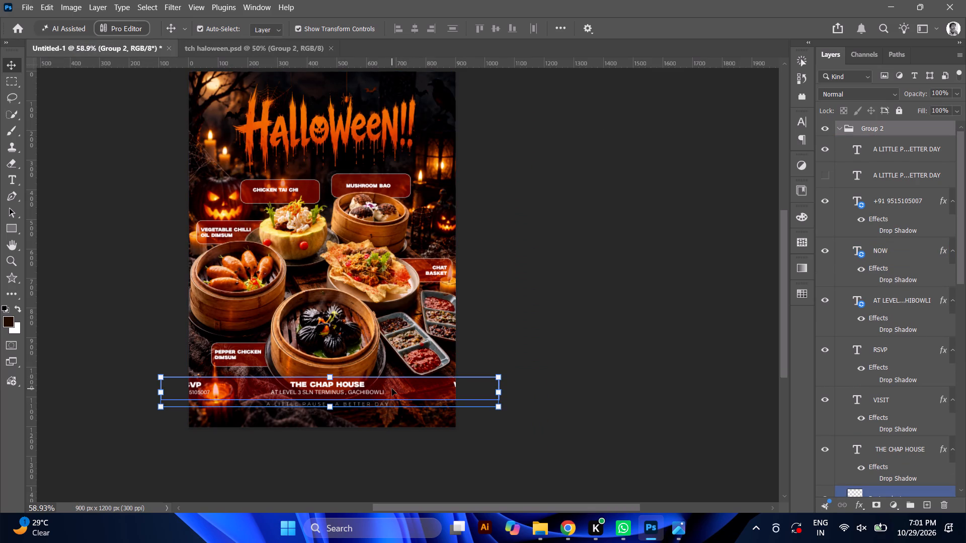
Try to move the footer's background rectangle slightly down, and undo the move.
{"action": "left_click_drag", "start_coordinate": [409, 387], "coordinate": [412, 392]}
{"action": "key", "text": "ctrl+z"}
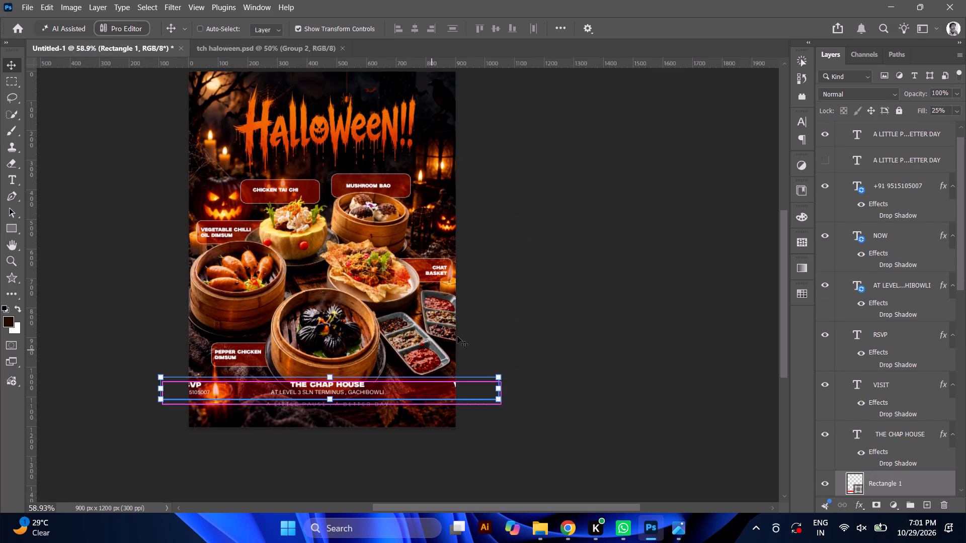
Scale the whole footer group, Group 2, to 81.76% and position it near the poster's bottom edge.
{"action": "scroll", "coordinate": [915, 223], "scroll_direction": "up", "scroll_amount": 6}
{"action": "left_click", "coordinate": [907, 132]}
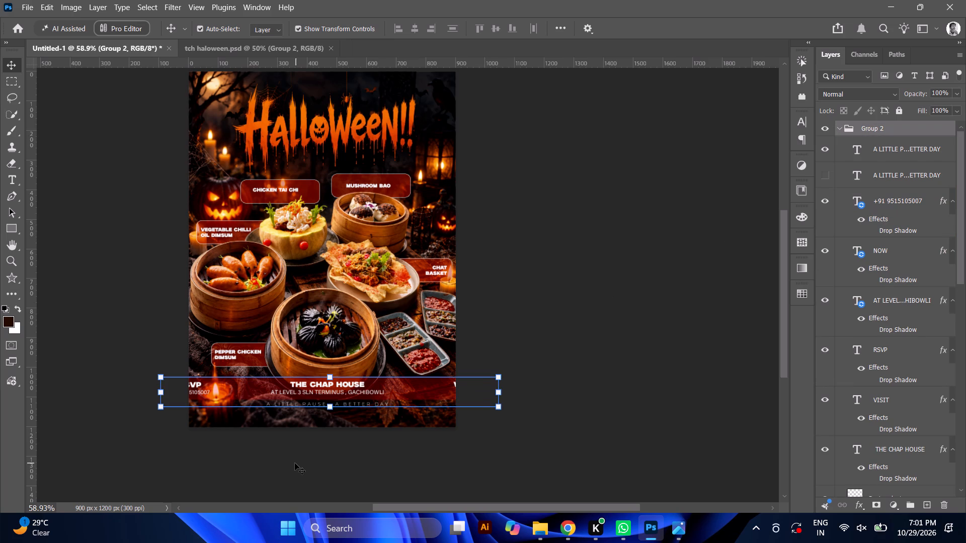
{"action": "left_click", "coordinate": [331, 375]}
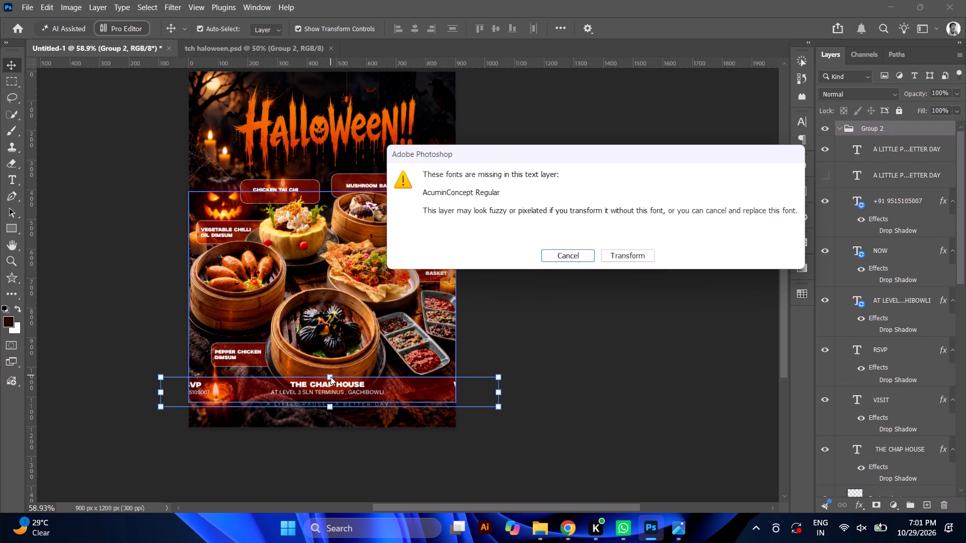
{"action": "left_click", "coordinate": [616, 253]}
{"action": "left_click_drag", "start_coordinate": [329, 373], "coordinate": [330, 377]}
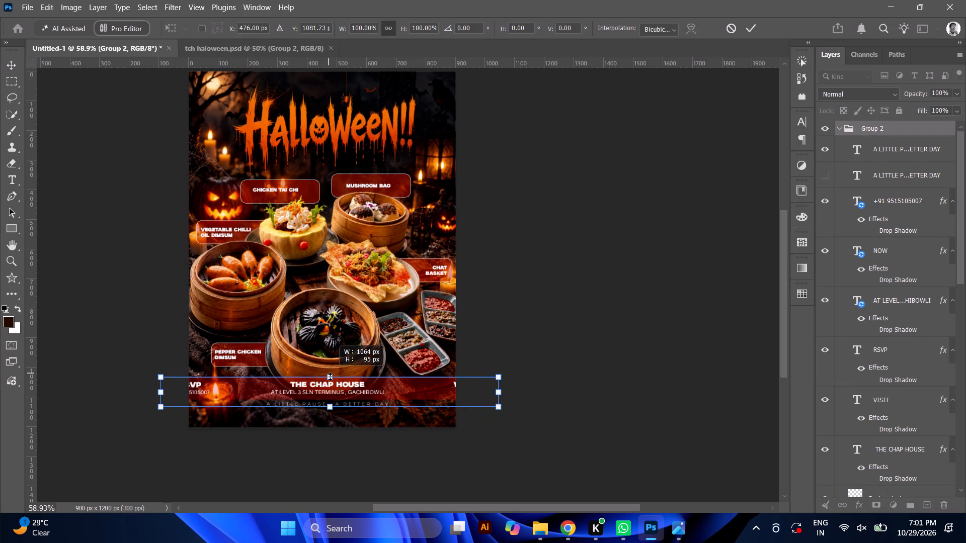
{"action": "left_click_drag", "start_coordinate": [330, 377], "coordinate": [331, 380]}
{"action": "scroll", "coordinate": [235, 418], "scroll_direction": "up", "scroll_amount": 5, "text": "alt"}
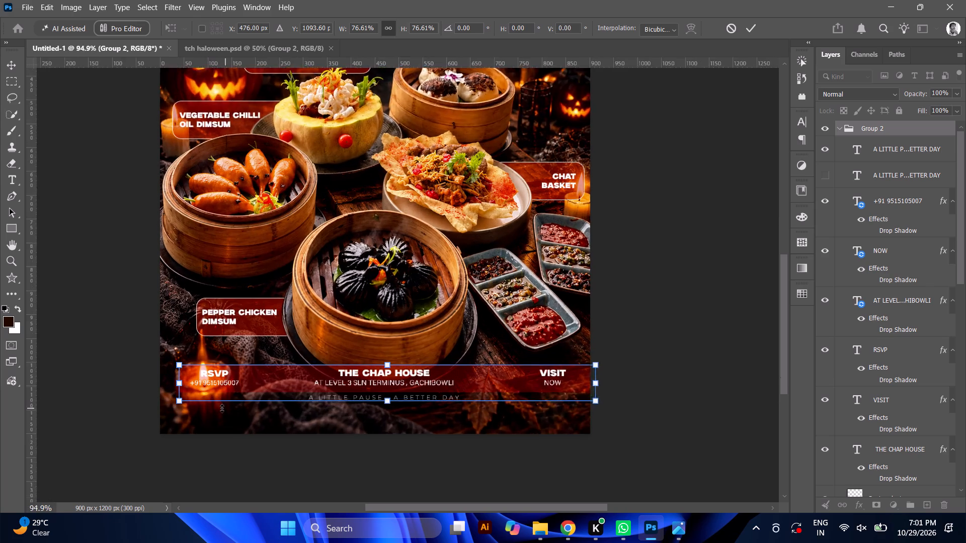
{"action": "scroll", "coordinate": [221, 408], "scroll_direction": "up", "scroll_amount": 2, "text": "alt"}
{"action": "left_click_drag", "start_coordinate": [530, 378], "coordinate": [516, 401]}
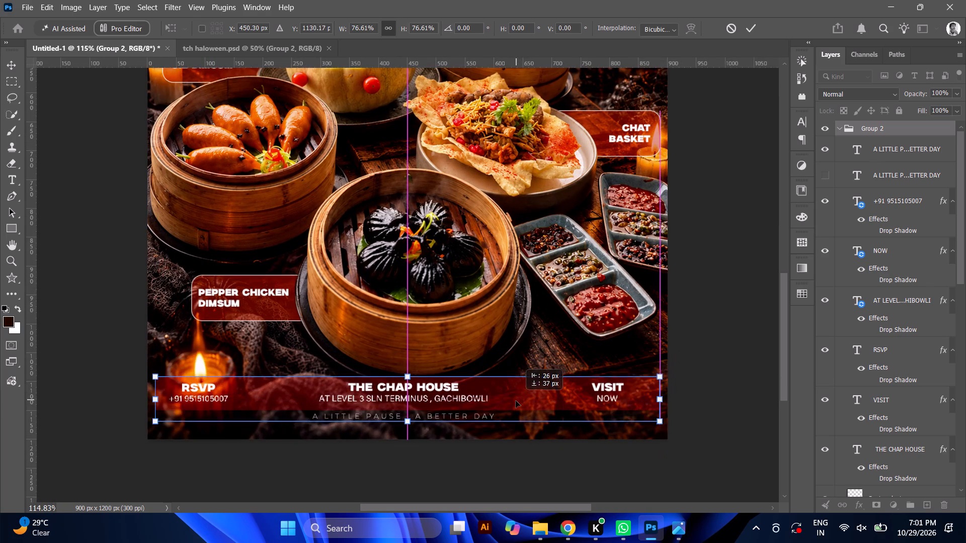
{"action": "left_click_drag", "start_coordinate": [516, 401], "coordinate": [516, 404]}
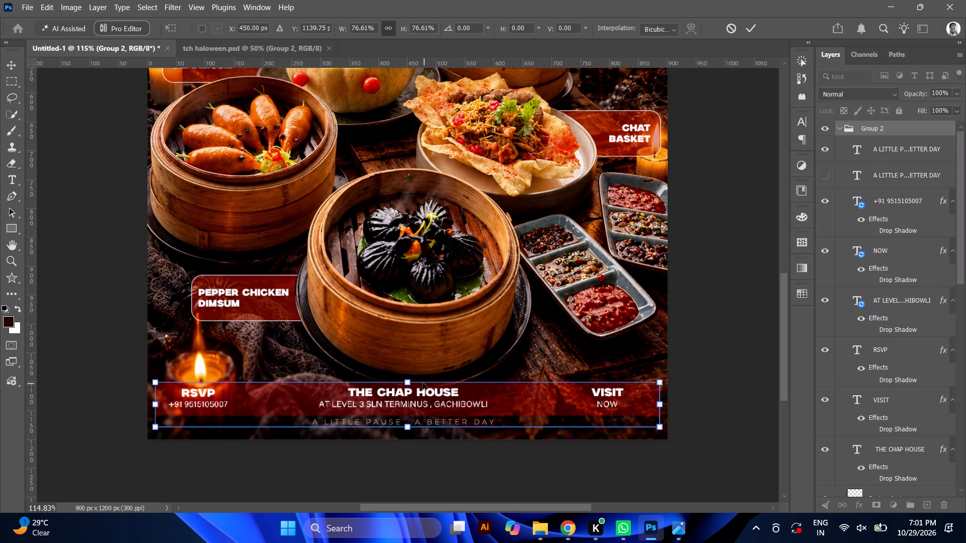
{"action": "left_click", "coordinate": [407, 428]}
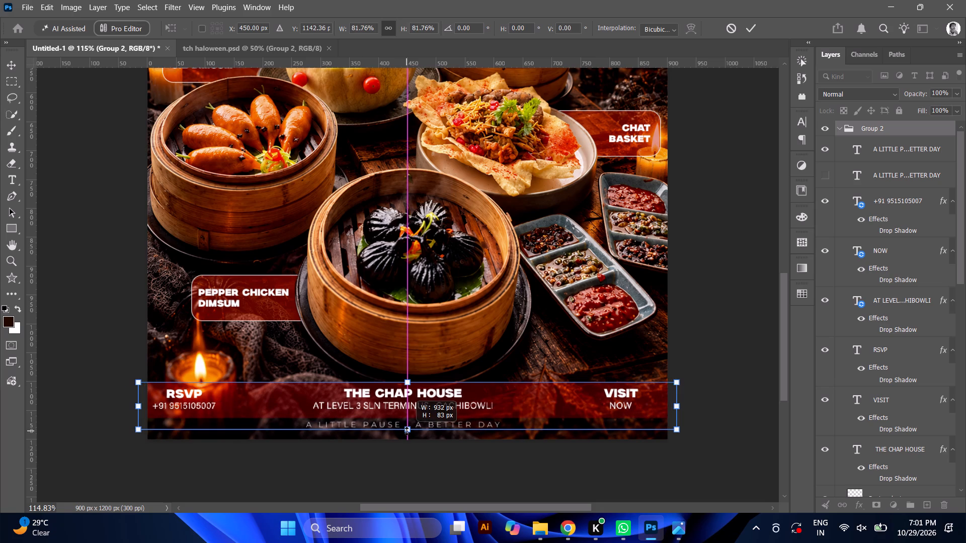
{"action": "left_click", "coordinate": [746, 27]}
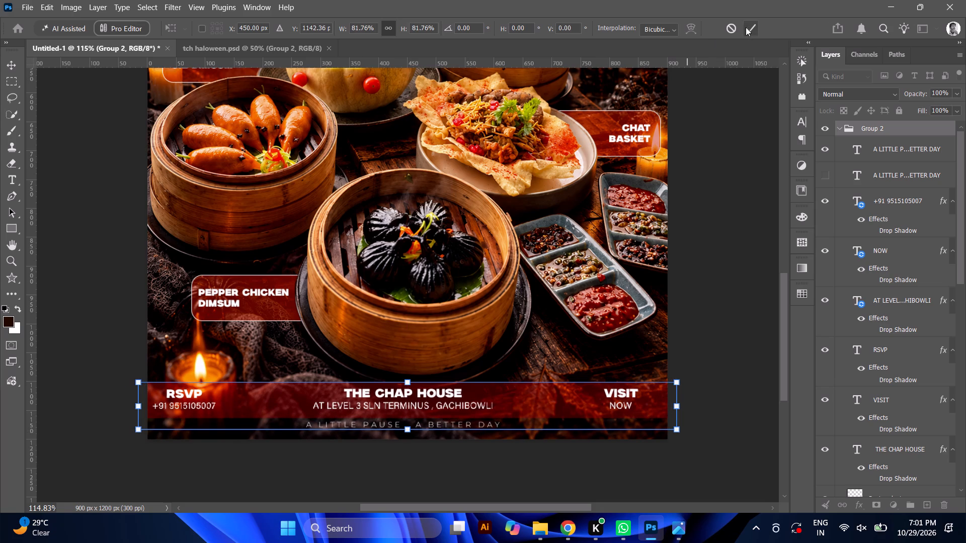
Align the footer group to the poster's horizontal centre.
{"action": "left_click", "coordinate": [562, 25]}
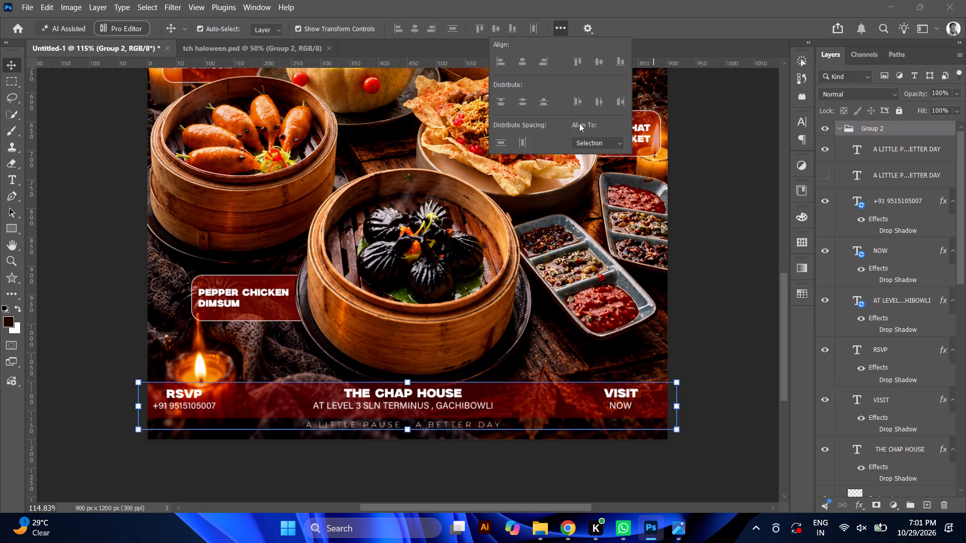
{"action": "left_click", "coordinate": [591, 136]}
{"action": "left_click", "coordinate": [590, 164]}
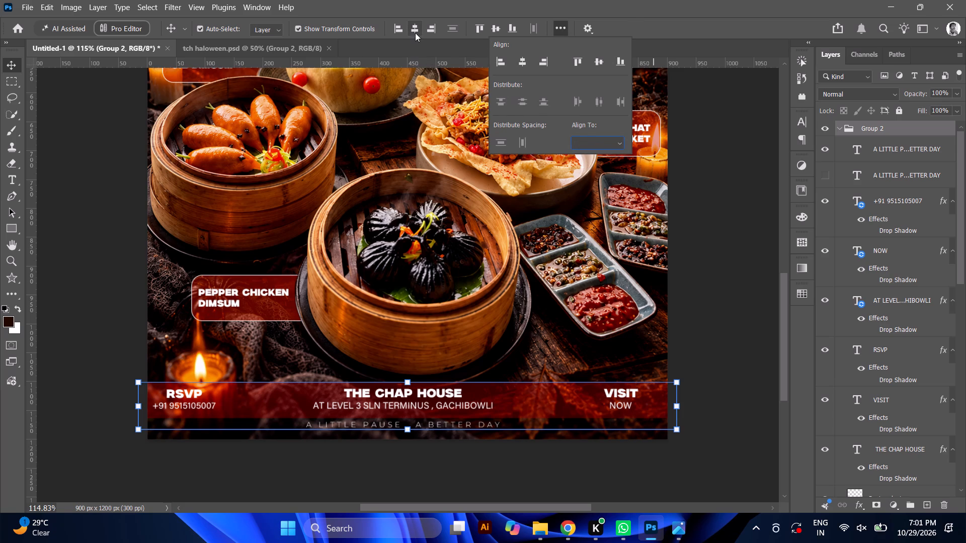
{"action": "left_click", "coordinate": [415, 33]}
{"action": "left_click", "coordinate": [415, 32]}
Examine the footer's fit and tagline up close and check the whole poster's layout.
{"action": "scroll", "coordinate": [359, 337], "scroll_direction": "up", "scroll_amount": 1, "text": "alt"}
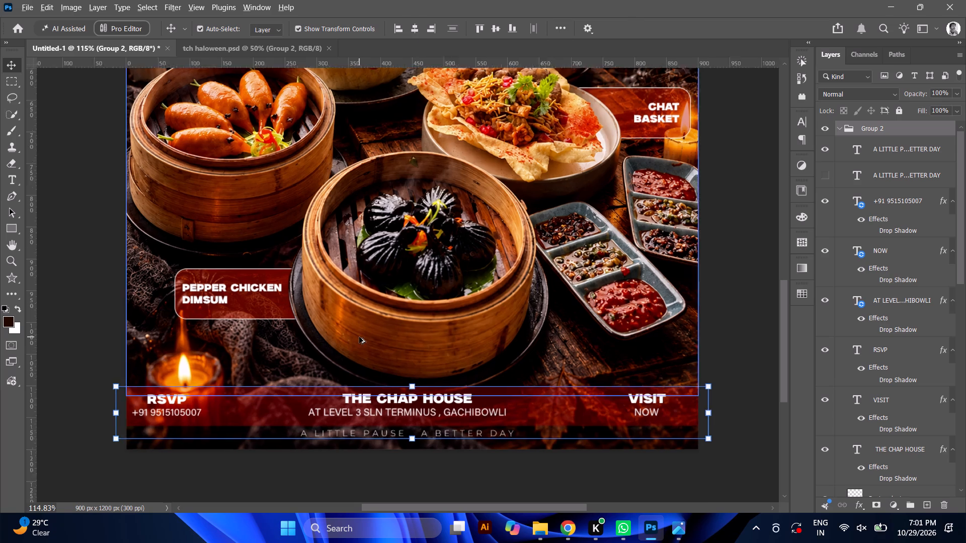
{"action": "scroll", "coordinate": [359, 337], "scroll_direction": "up", "scroll_amount": 4, "text": "alt"}
{"action": "scroll", "coordinate": [359, 331], "scroll_direction": "down", "scroll_amount": 4, "text": "alt"}
{"action": "left_click_drag", "start_coordinate": [906, 155], "coordinate": [901, 155]}
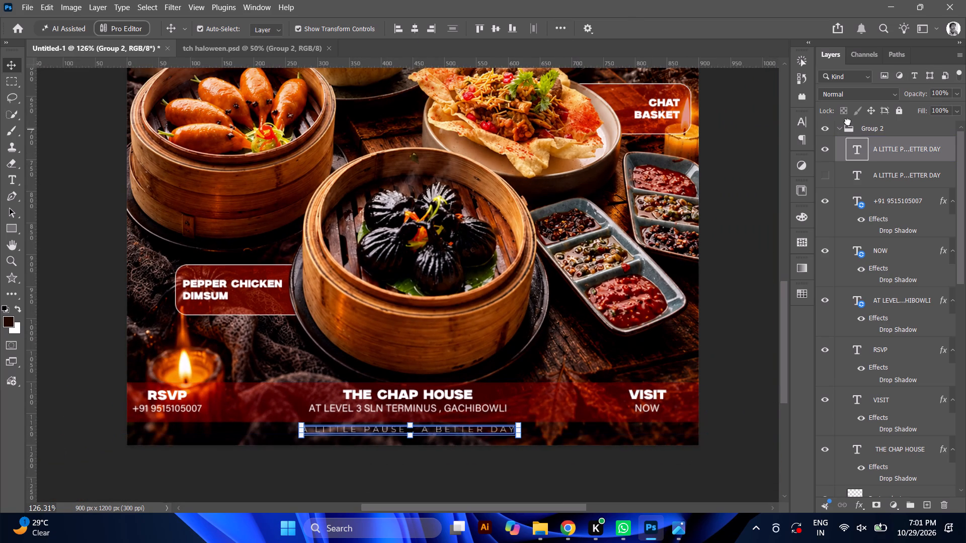
{"action": "left_click", "coordinate": [843, 137]}
{"action": "scroll", "coordinate": [612, 230], "scroll_direction": "down", "scroll_amount": 8, "text": "alt"}
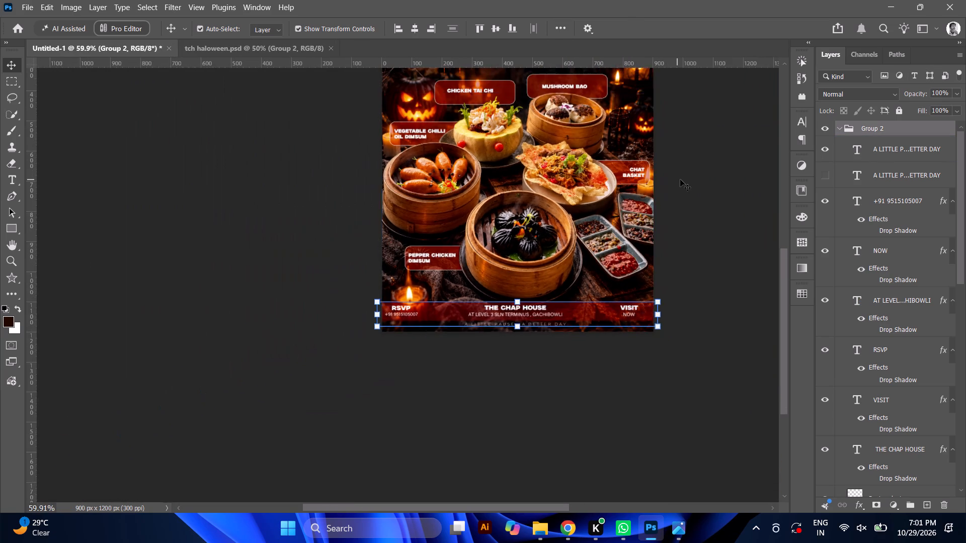
{"action": "scroll", "coordinate": [681, 179], "scroll_direction": "up", "scroll_amount": 15}
{"action": "scroll", "coordinate": [673, 176], "scroll_direction": "down", "scroll_amount": 5, "text": "alt"}
{"action": "scroll", "coordinate": [678, 174], "scroll_direction": "up", "scroll_amount": 4}
{"action": "left_click_drag", "start_coordinate": [528, 506], "coordinate": [598, 496]}
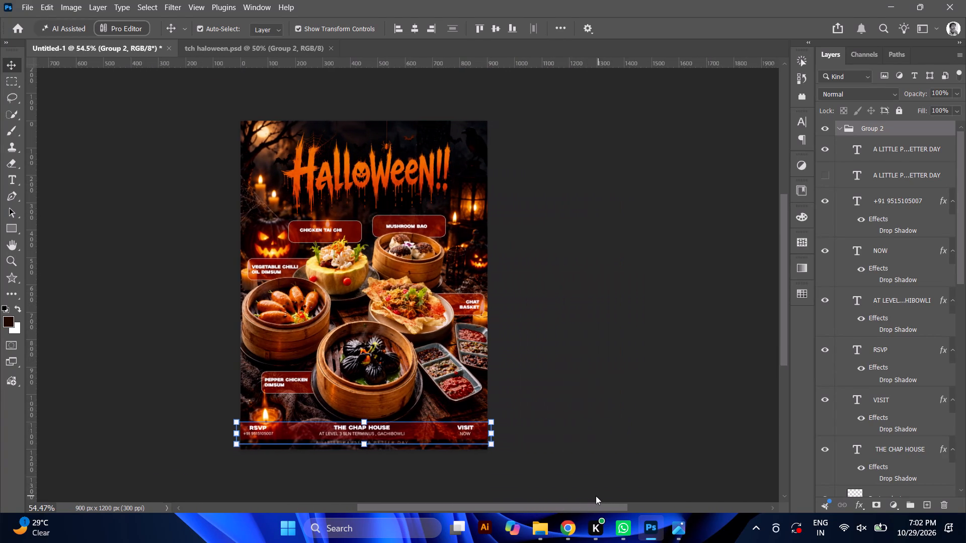
{"action": "scroll", "coordinate": [448, 262], "scroll_direction": "down", "scroll_amount": 3, "text": "alt"}
{"action": "scroll", "coordinate": [443, 261], "scroll_direction": "up", "scroll_amount": 10, "text": "alt"}
{"action": "scroll", "coordinate": [436, 253], "scroll_direction": "down", "scroll_amount": 5, "text": "alt"}
{"action": "scroll", "coordinate": [388, 225], "scroll_direction": "up", "scroll_amount": 4, "text": "alt"}
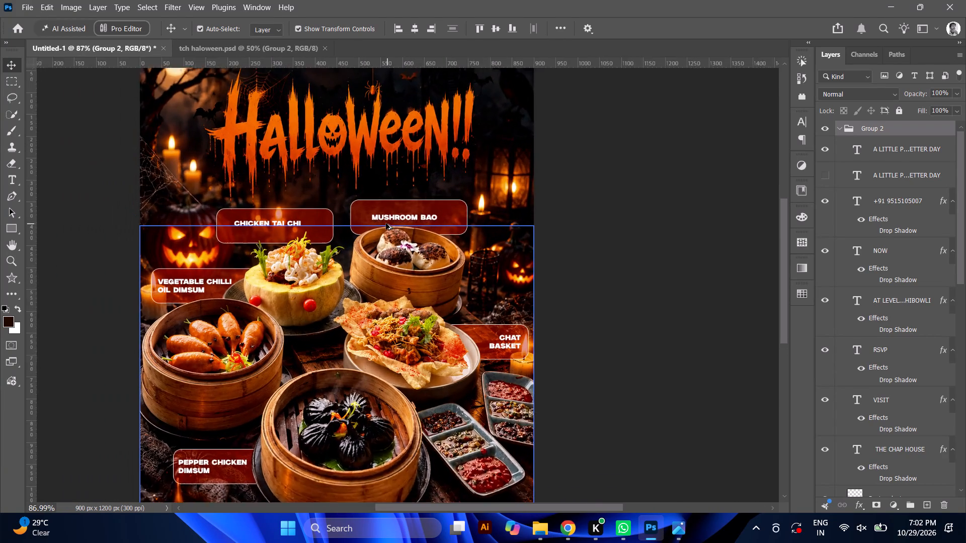
Copy the script "Special" text from the "tch haloween" design onto the Halloween title in the Untitled-1 poster.
{"action": "left_click", "coordinate": [211, 49]}
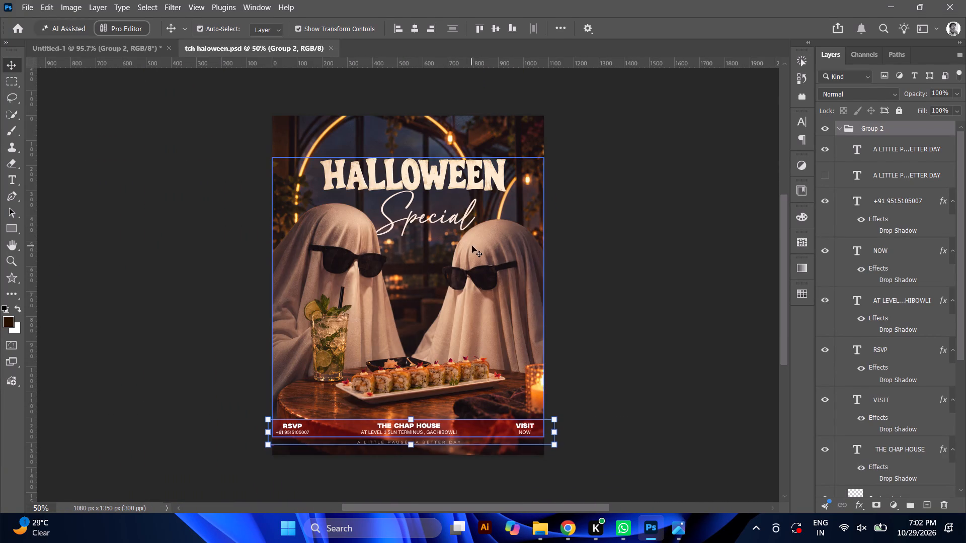
{"action": "left_click", "coordinate": [449, 221], "text": "ctrl"}
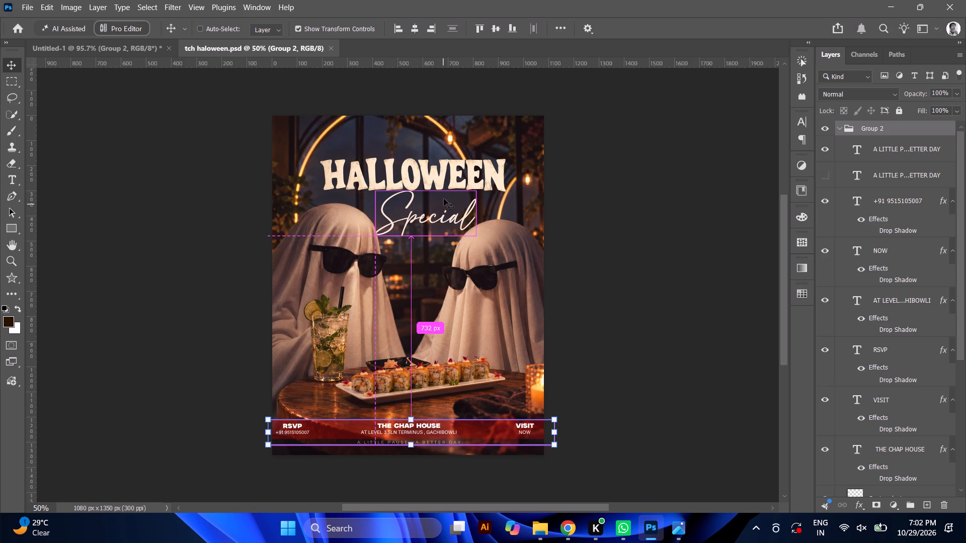
{"action": "left_click", "coordinate": [430, 217], "text": "ctrl"}
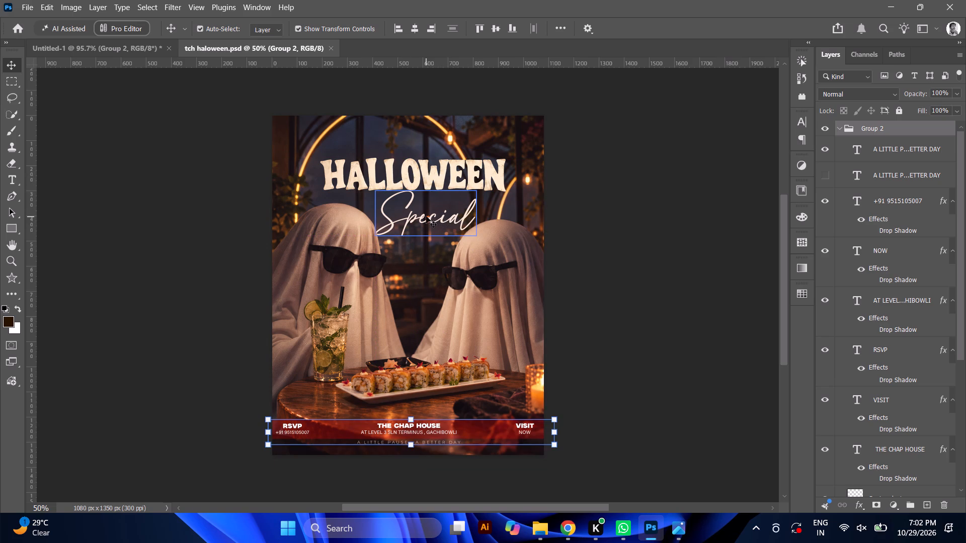
{"action": "left_click", "coordinate": [426, 216], "text": "alt"}
{"action": "left_click_drag", "start_coordinate": [876, 488], "coordinate": [453, 263]}
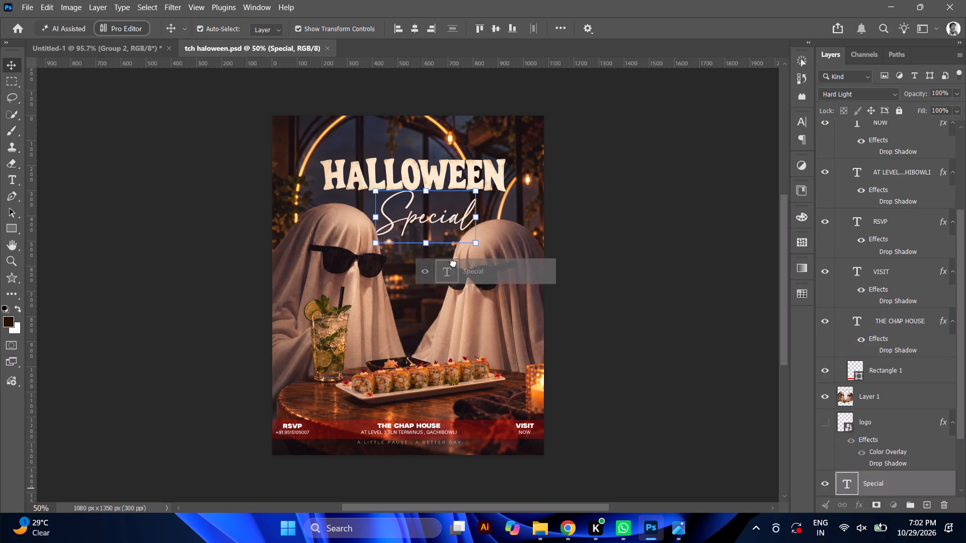
{"action": "left_click_drag", "start_coordinate": [453, 263], "coordinate": [147, 64]}
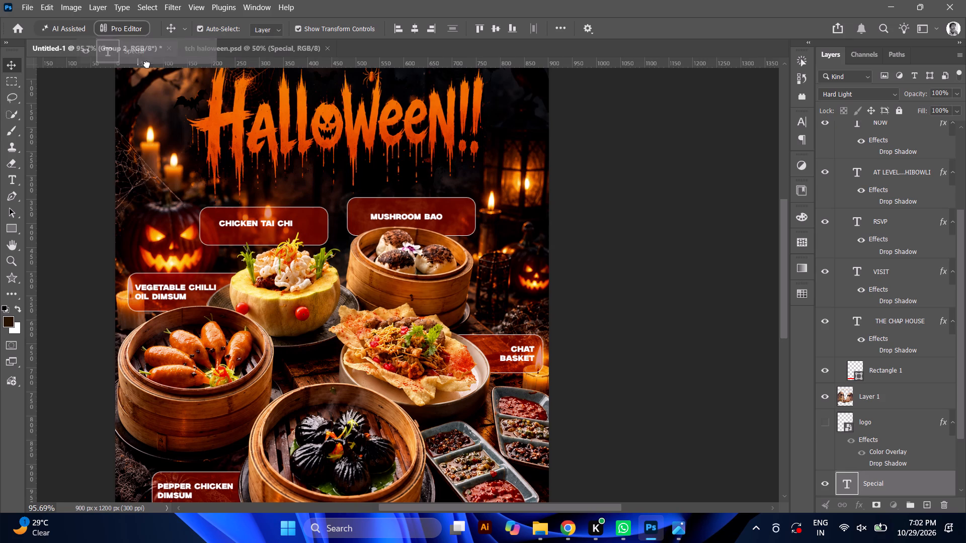
{"action": "left_click_drag", "start_coordinate": [147, 64], "coordinate": [322, 137]}
Shift the "Special" text slightly right so it sits centred over the lower part of the Halloween title.
{"action": "scroll", "coordinate": [346, 124], "scroll_direction": "down", "scroll_amount": 4, "text": "alt"}
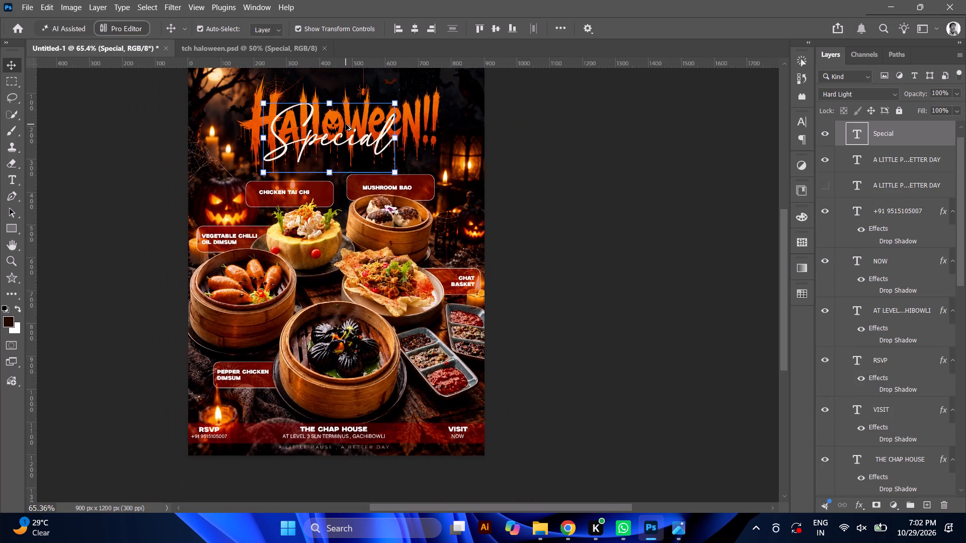
{"action": "scroll", "coordinate": [346, 124], "scroll_direction": "down", "scroll_amount": 6, "text": "alt"}
{"action": "scroll", "coordinate": [328, 121], "scroll_direction": "up", "scroll_amount": 2, "text": "alt"}
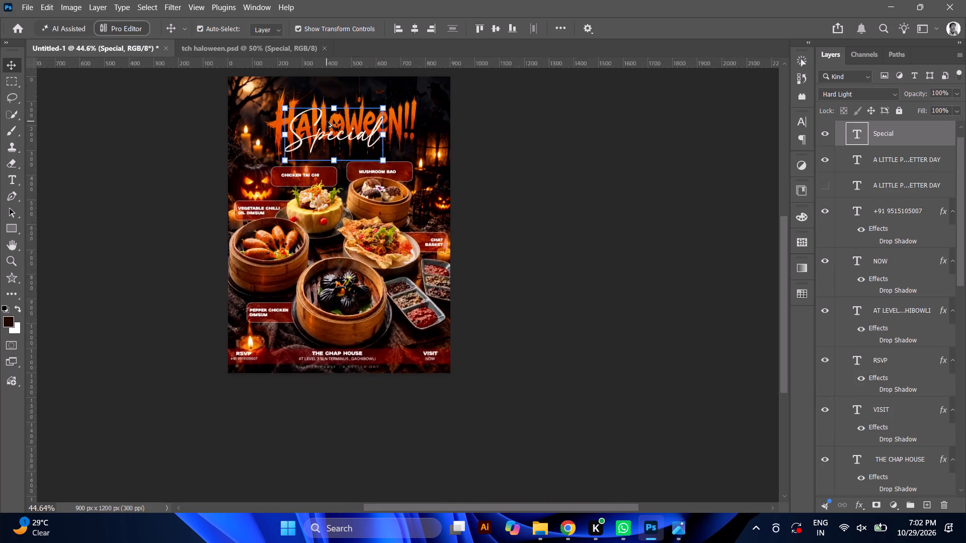
{"action": "scroll", "coordinate": [327, 121], "scroll_direction": "up", "scroll_amount": 10, "text": "alt"}
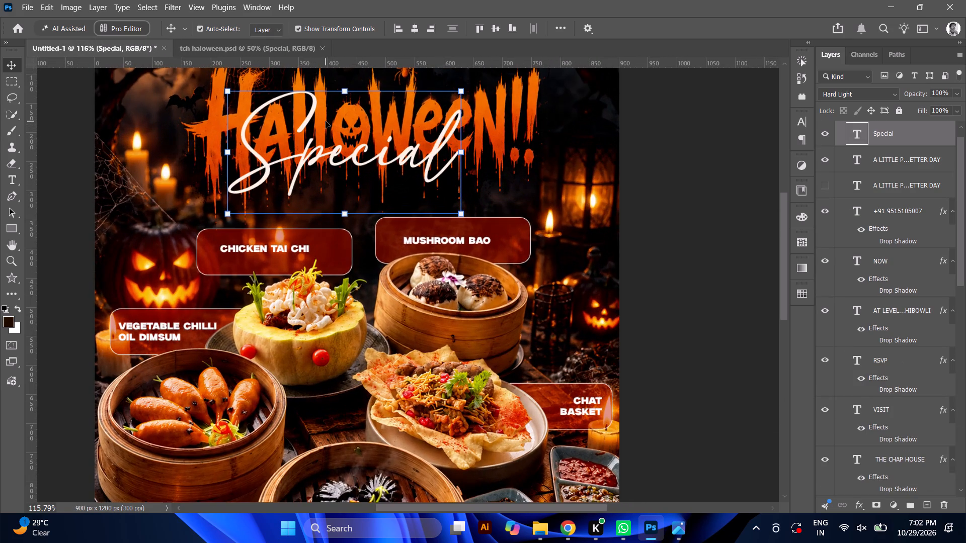
{"action": "left_click_drag", "start_coordinate": [343, 164], "coordinate": [365, 161]}
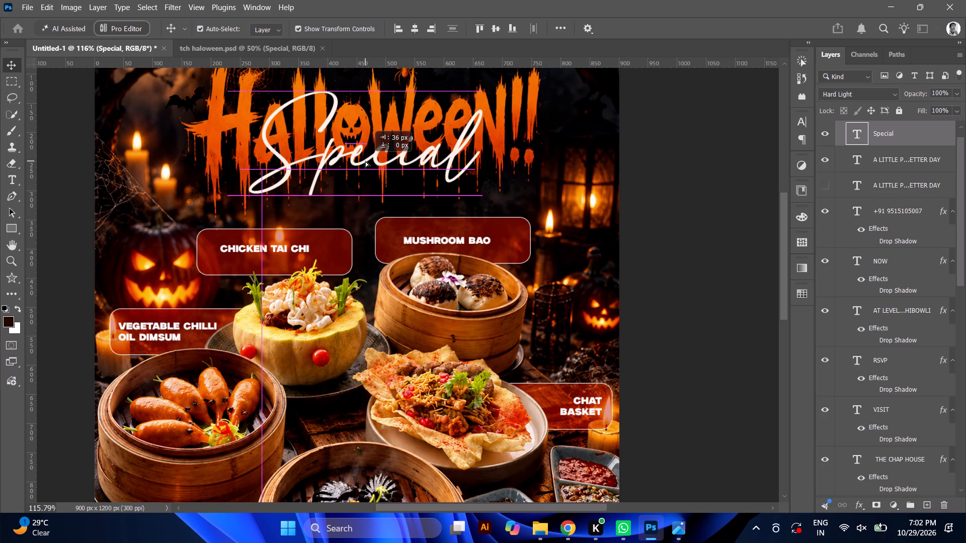
{"action": "left_click_drag", "start_coordinate": [365, 161], "coordinate": [357, 161]}
Duplicate the "chicken tai chi" text and place the copy beneath the "Special" text.
{"action": "scroll", "coordinate": [355, 159], "scroll_direction": "down", "scroll_amount": 11, "text": "alt"}
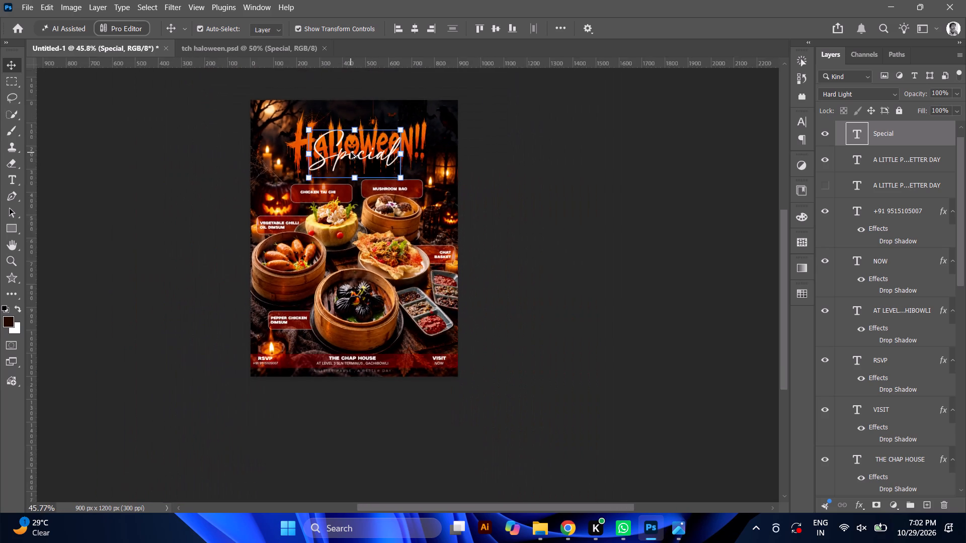
{"action": "scroll", "coordinate": [351, 152], "scroll_direction": "down", "scroll_amount": 3, "text": "alt"}
{"action": "scroll", "coordinate": [340, 153], "scroll_direction": "up", "scroll_amount": 9, "text": "alt"}
{"action": "scroll", "coordinate": [339, 152], "scroll_direction": "up", "scroll_amount": 13, "text": "alt"}
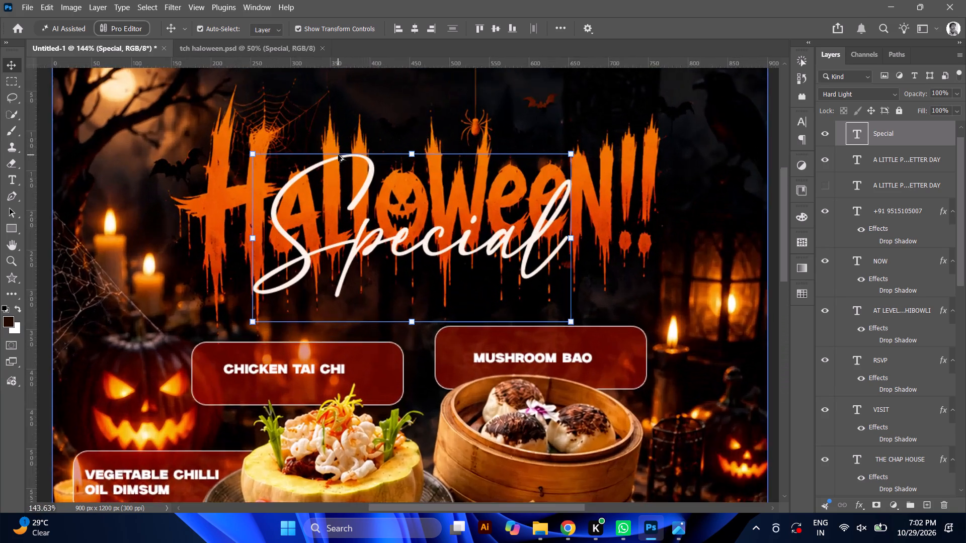
{"action": "scroll", "coordinate": [339, 155], "scroll_direction": "up", "scroll_amount": 4, "text": "alt"}
{"action": "scroll", "coordinate": [268, 387], "scroll_direction": "down", "scroll_amount": 11}
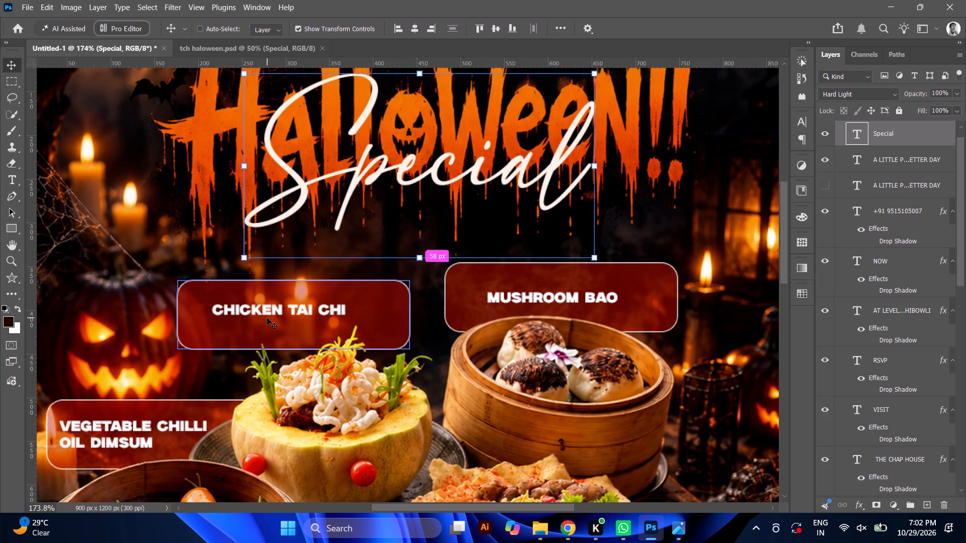
{"action": "left_click", "coordinate": [273, 305], "text": "ctrl"}
{"action": "left_click", "coordinate": [285, 310], "text": "alt"}
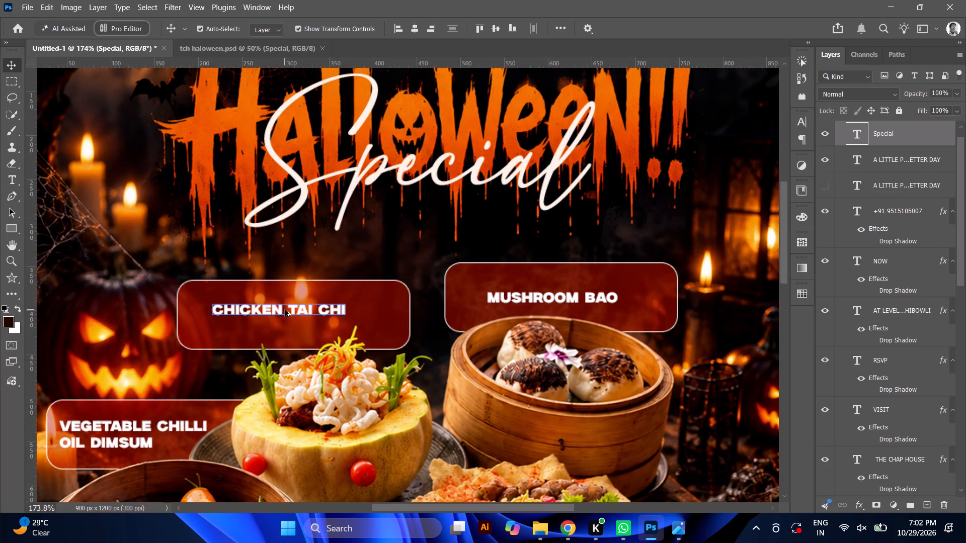
{"action": "left_click_drag", "start_coordinate": [294, 311], "coordinate": [497, 212], "text": "alt"}
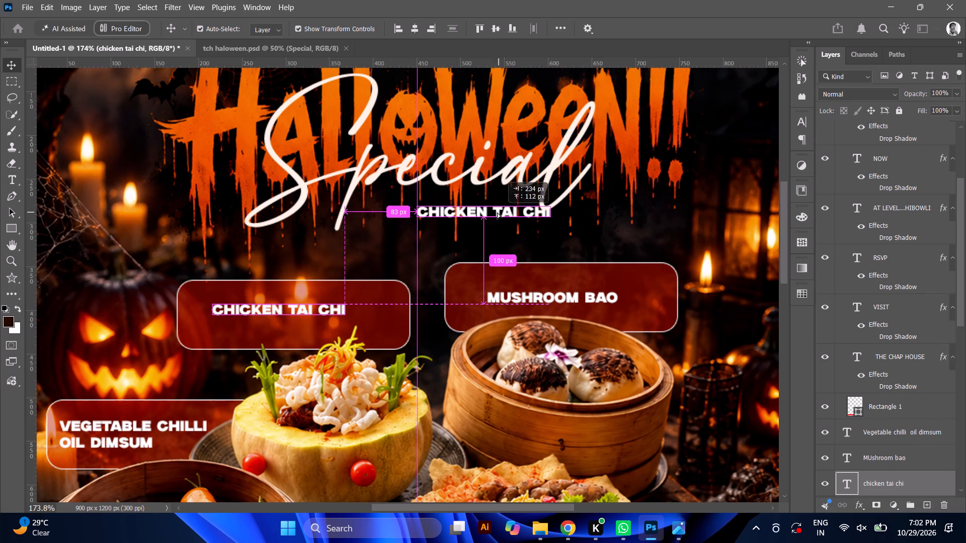
{"action": "left_click_drag", "start_coordinate": [497, 212], "coordinate": [458, 226], "text": "alt"}
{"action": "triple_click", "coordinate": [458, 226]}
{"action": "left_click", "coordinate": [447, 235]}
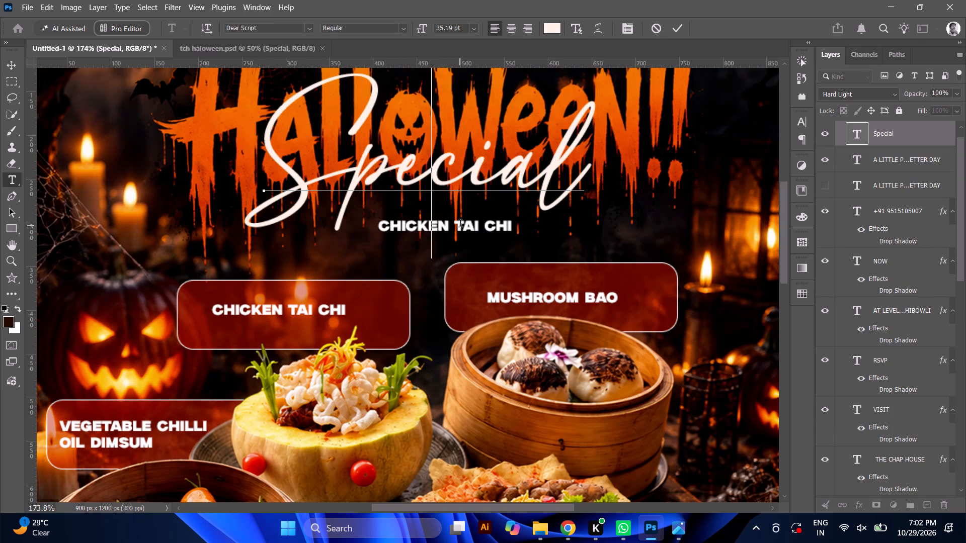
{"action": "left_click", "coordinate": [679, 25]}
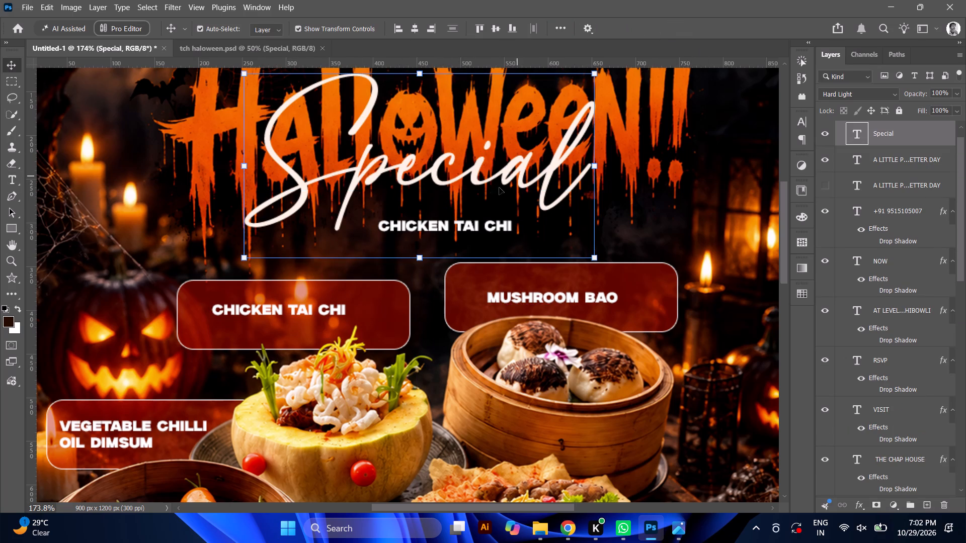
Move the duplicated "chicken tai chi copy" text layer to the top of the layer stack, above Group 2.
{"action": "left_click", "coordinate": [470, 227], "text": "ctrl"}
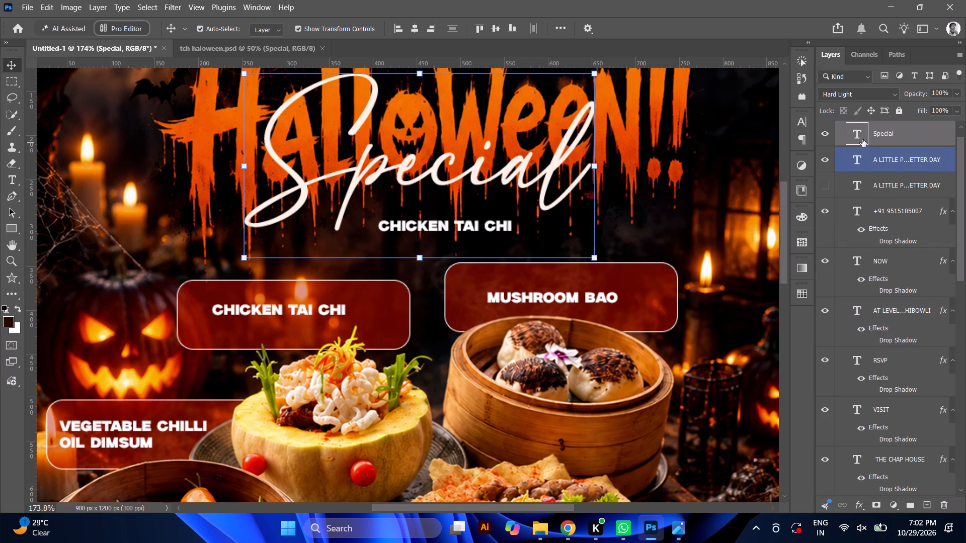
{"action": "scroll", "coordinate": [860, 156], "scroll_direction": "up", "scroll_amount": 5}
{"action": "left_click", "coordinate": [841, 131]}
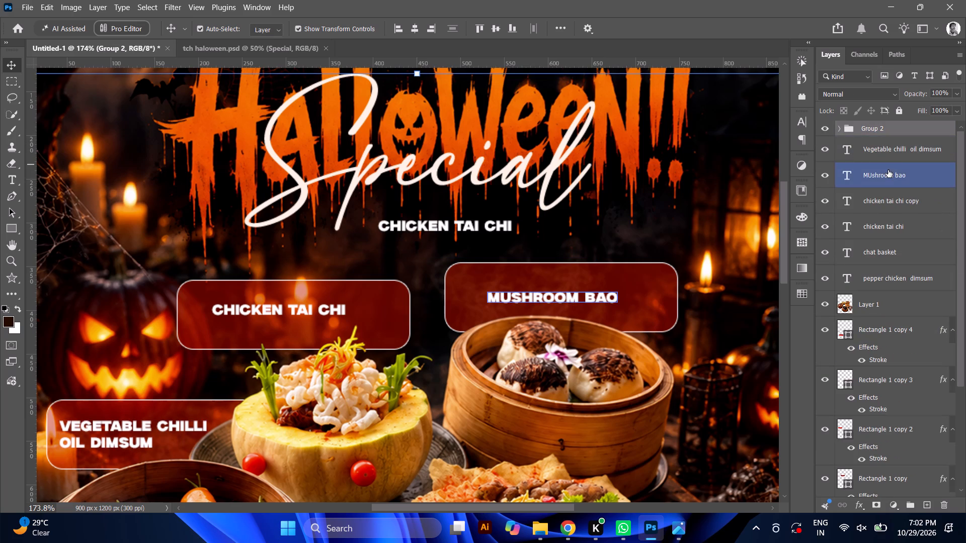
{"action": "left_click", "coordinate": [885, 206]}
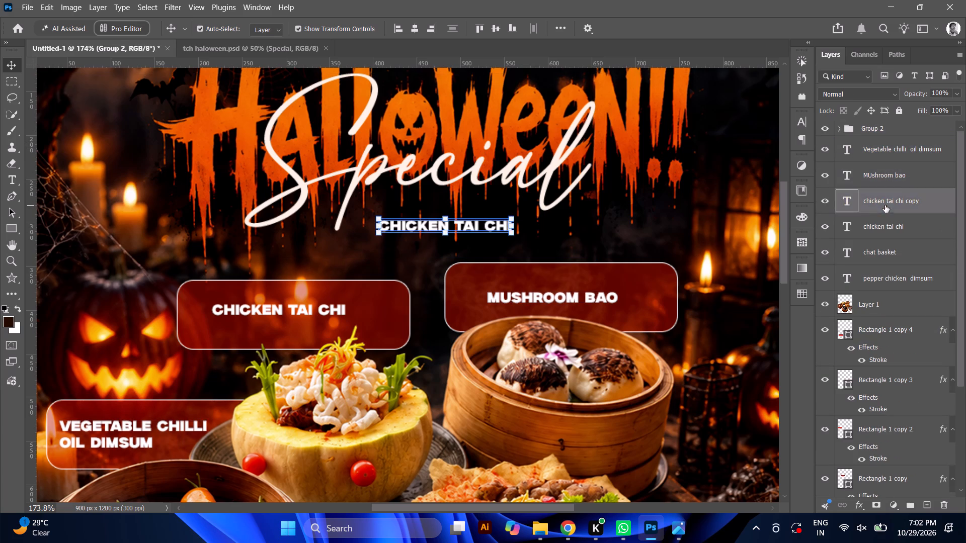
{"action": "left_click_drag", "start_coordinate": [886, 204], "coordinate": [889, 121]}
Replace the duplicated text beneath "Special" with "menu" and centre it horizontally on the poster.
{"action": "triple_click", "coordinate": [493, 225]}
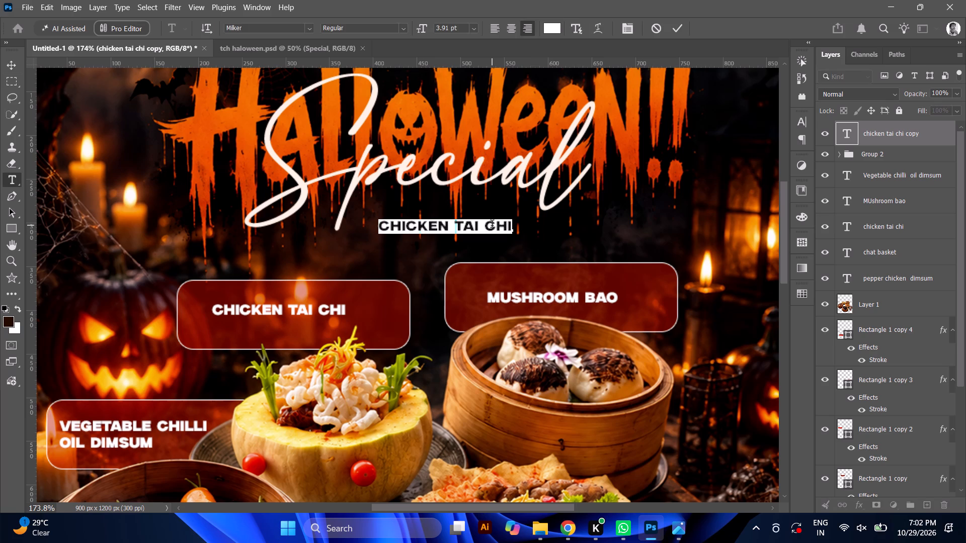
{"action": "type", "text": "menu"}
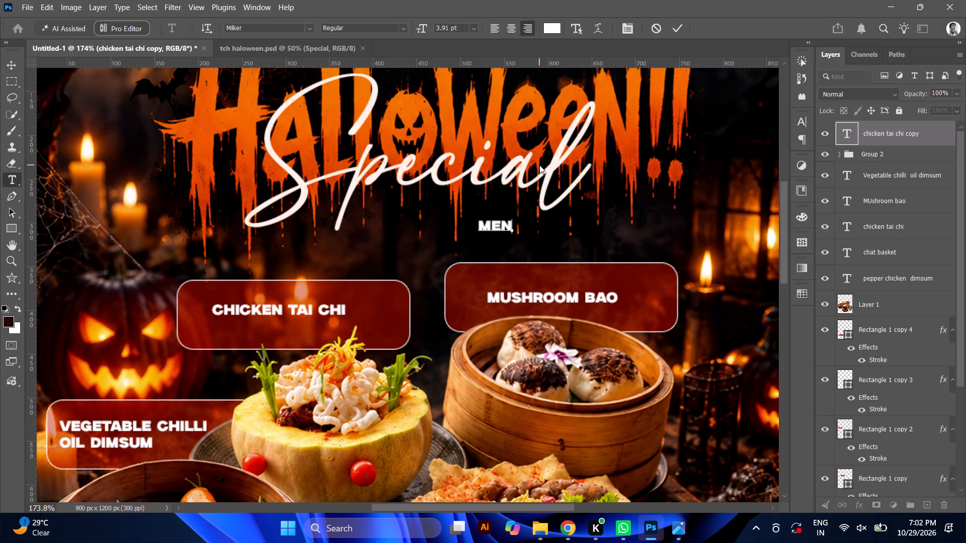
{"action": "left_click", "coordinate": [679, 23]}
{"action": "scroll", "coordinate": [506, 112], "scroll_direction": "down", "scroll_amount": 4, "text": "alt"}
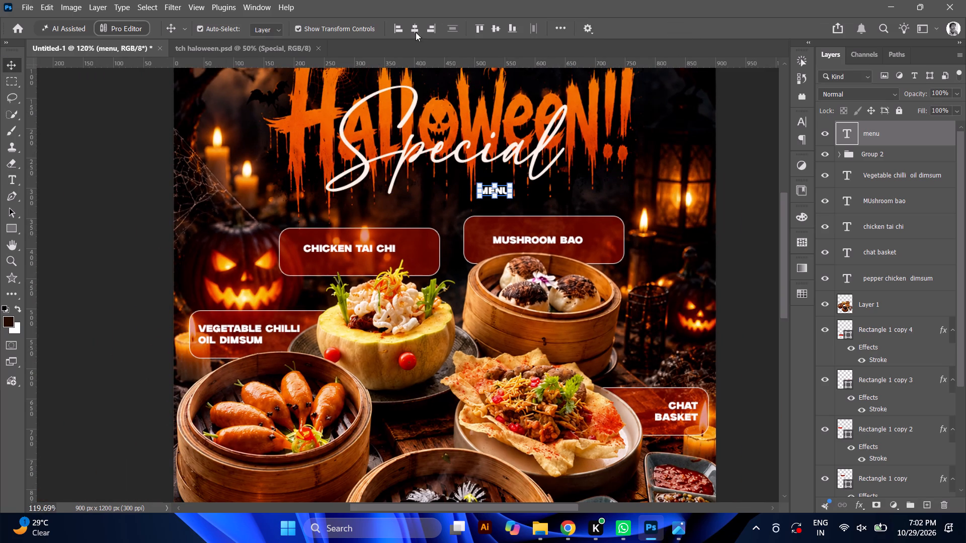
{"action": "left_click", "coordinate": [411, 30]}
Scale the "menu" text beneath "Special" proportionally up to about 277%.
{"action": "scroll", "coordinate": [400, 137], "scroll_direction": "down", "scroll_amount": 1, "text": "alt"}
{"action": "scroll", "coordinate": [485, 185], "scroll_direction": "up", "scroll_amount": 9, "text": "alt"}
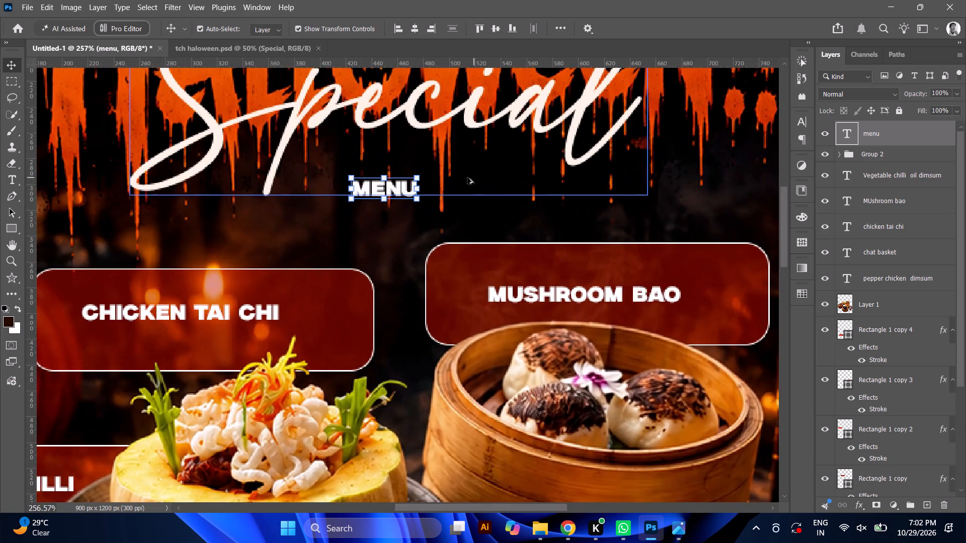
{"action": "left_click_drag", "start_coordinate": [422, 177], "coordinate": [531, 147]}
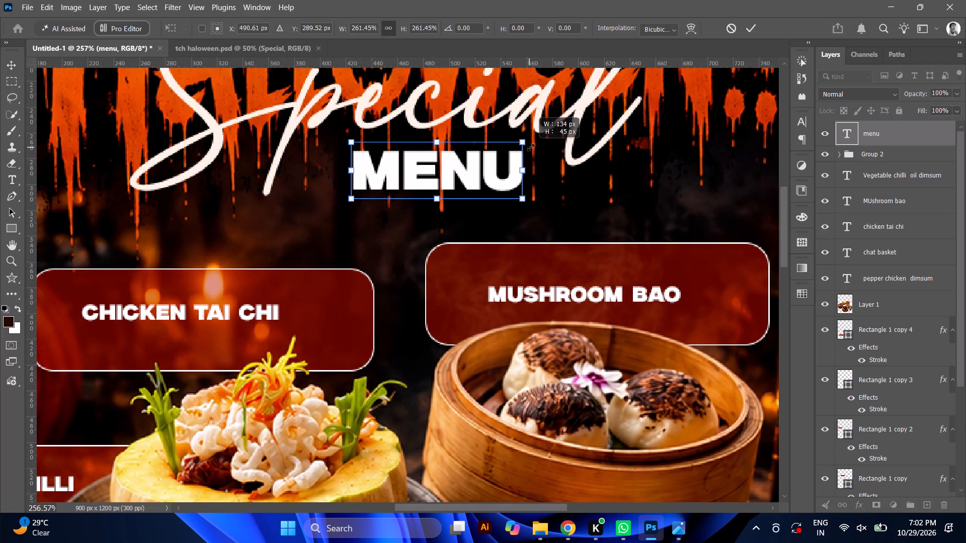
{"action": "left_click_drag", "start_coordinate": [531, 147], "coordinate": [541, 149]}
{"action": "scroll", "coordinate": [538, 149], "scroll_direction": "down", "scroll_amount": 10, "text": "alt"}
{"action": "scroll", "coordinate": [543, 128], "scroll_direction": "up", "scroll_amount": 5}
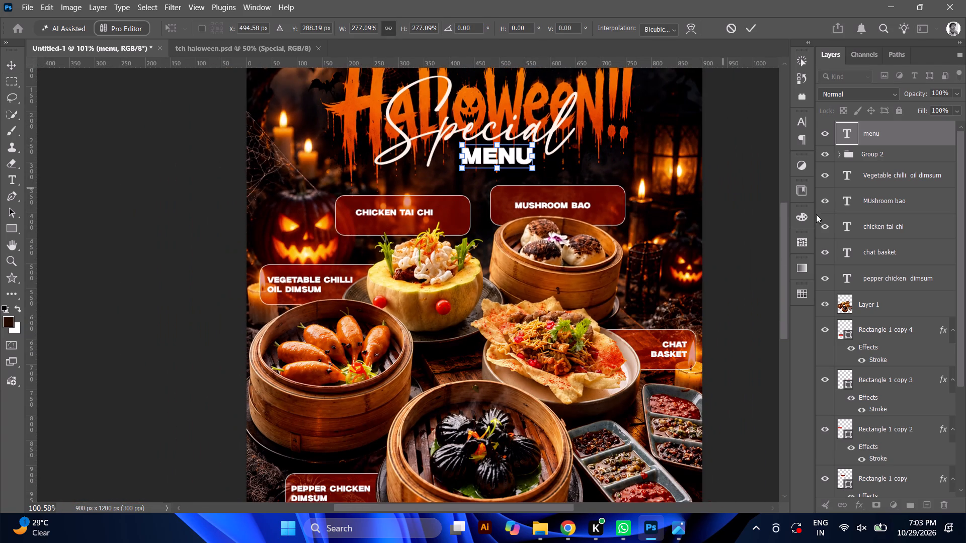
{"action": "left_click_drag", "start_coordinate": [782, 268], "coordinate": [783, 236]}
{"action": "scroll", "coordinate": [532, 237], "scroll_direction": "down", "scroll_amount": 4, "text": "alt"}
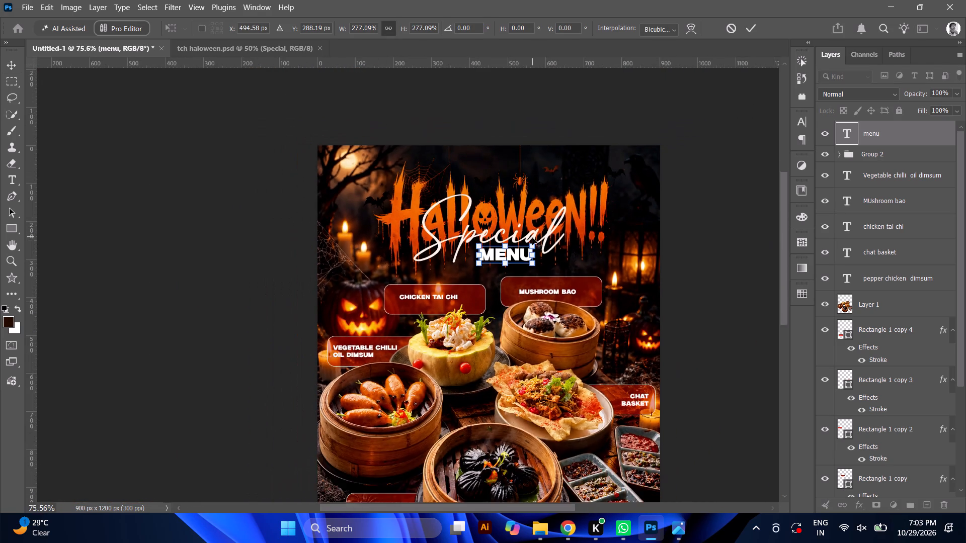
{"action": "scroll", "coordinate": [532, 238], "scroll_direction": "down", "scroll_amount": 4, "text": "alt"}
{"action": "scroll", "coordinate": [523, 290], "scroll_direction": "up", "scroll_amount": 5, "text": "alt"}
{"action": "scroll", "coordinate": [521, 292], "scroll_direction": "down", "scroll_amount": 5}
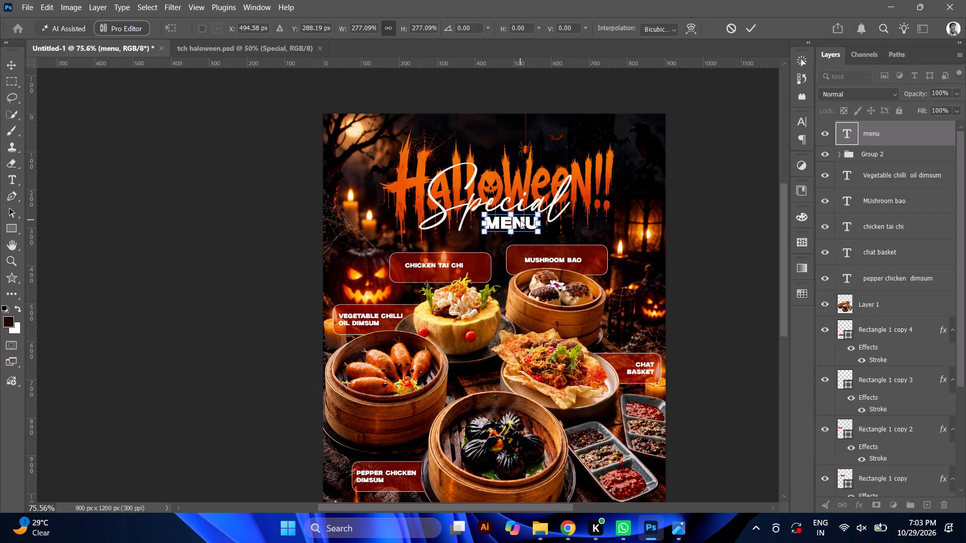
{"action": "left_click_drag", "start_coordinate": [520, 220], "coordinate": [563, 222]}
{"action": "left_click", "coordinate": [759, 27]}
{"action": "left_click", "coordinate": [751, 28]}
Shift the enlarged "menu" text slightly left beneath the "Special" script.
{"action": "scroll", "coordinate": [548, 203], "scroll_direction": "down", "scroll_amount": 4, "text": "alt"}
{"action": "scroll", "coordinate": [544, 206], "scroll_direction": "up", "scroll_amount": 4, "text": "alt"}
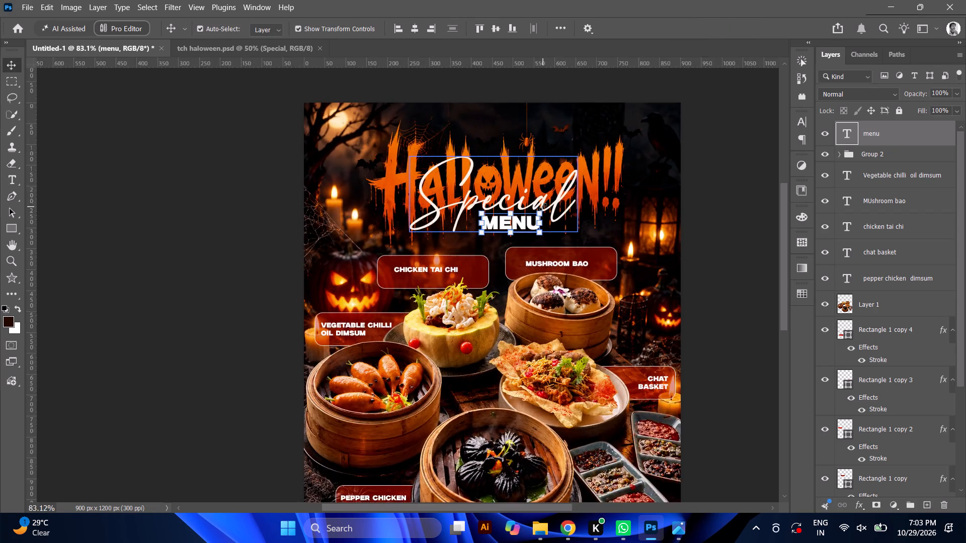
{"action": "scroll", "coordinate": [543, 207], "scroll_direction": "up", "scroll_amount": 5, "text": "alt"}
{"action": "left_click_drag", "start_coordinate": [497, 232], "coordinate": [488, 231]}
Examine the title block with the "menu" text and check the whole poster's layout at several zoom levels.
{"action": "scroll", "coordinate": [488, 231], "scroll_direction": "down", "scroll_amount": 6, "text": "alt"}
{"action": "scroll", "coordinate": [488, 231], "scroll_direction": "down", "scroll_amount": 15}
{"action": "scroll", "coordinate": [496, 206], "scroll_direction": "up", "scroll_amount": 4, "text": "alt"}
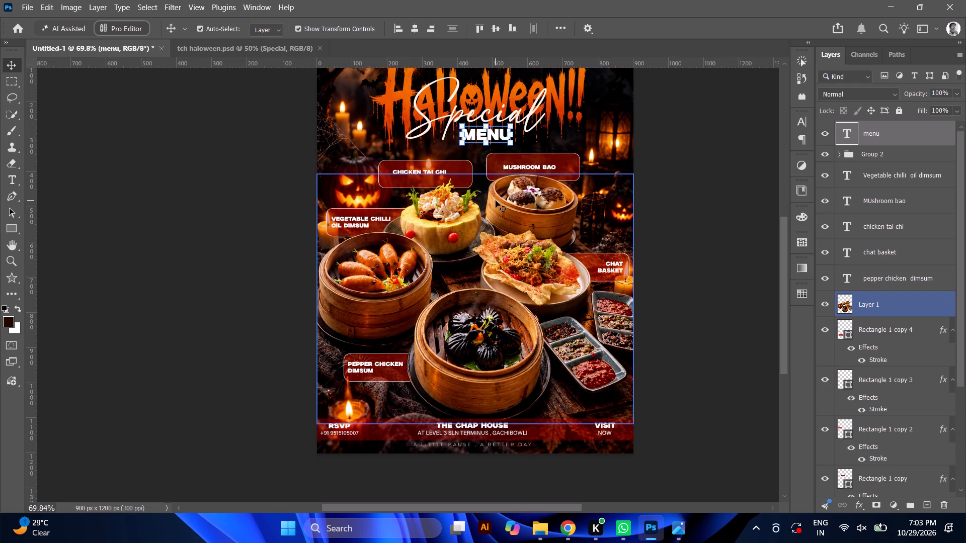
{"action": "scroll", "coordinate": [499, 190], "scroll_direction": "up", "scroll_amount": 6}
{"action": "scroll", "coordinate": [557, 211], "scroll_direction": "up", "scroll_amount": 2, "text": "alt"}
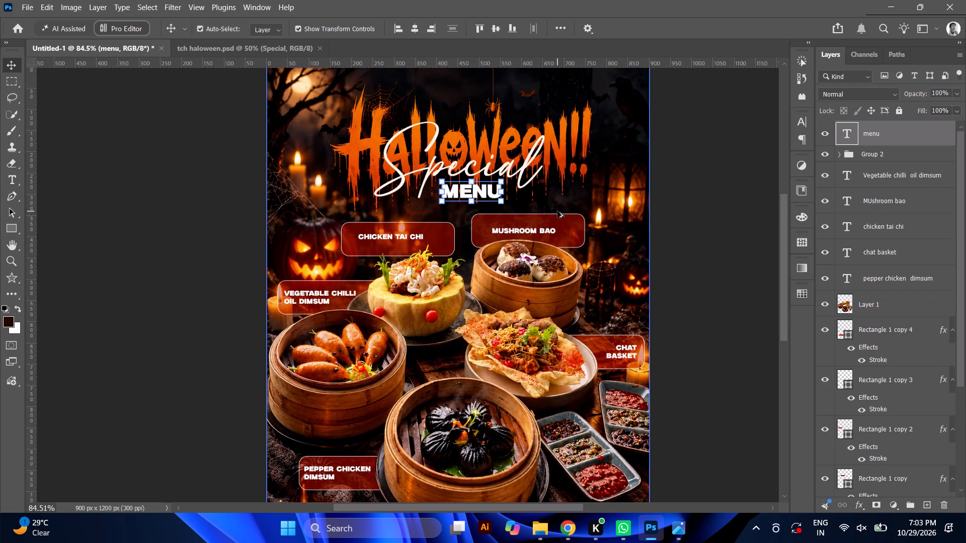
{"action": "scroll", "coordinate": [557, 211], "scroll_direction": "down", "scroll_amount": 3, "text": "alt"}
{"action": "scroll", "coordinate": [597, 275], "scroll_direction": "up", "scroll_amount": 3, "text": "alt"}
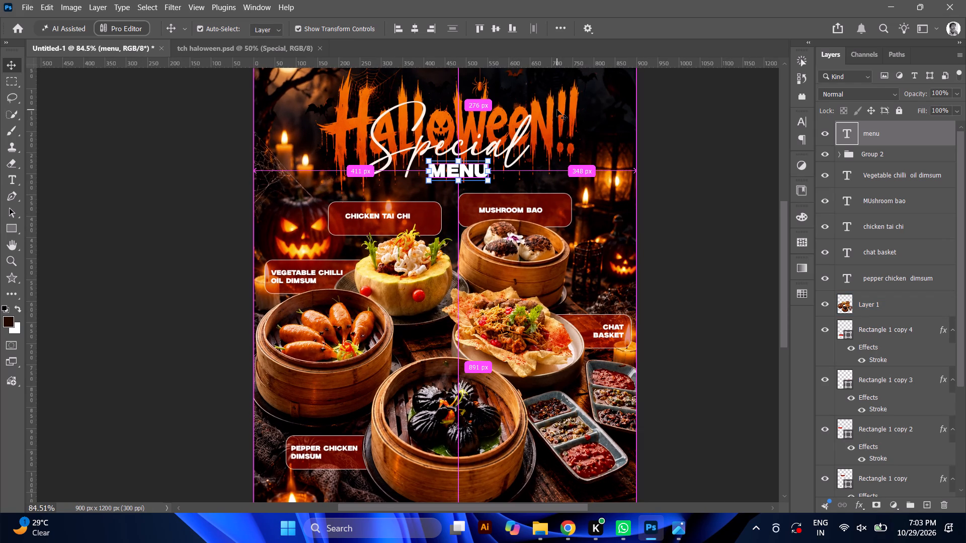
{"action": "scroll", "coordinate": [555, 110], "scroll_direction": "down", "scroll_amount": 3, "text": "ctrl"}
{"action": "scroll", "coordinate": [553, 110], "scroll_direction": "down", "scroll_amount": 5, "text": "alt"}
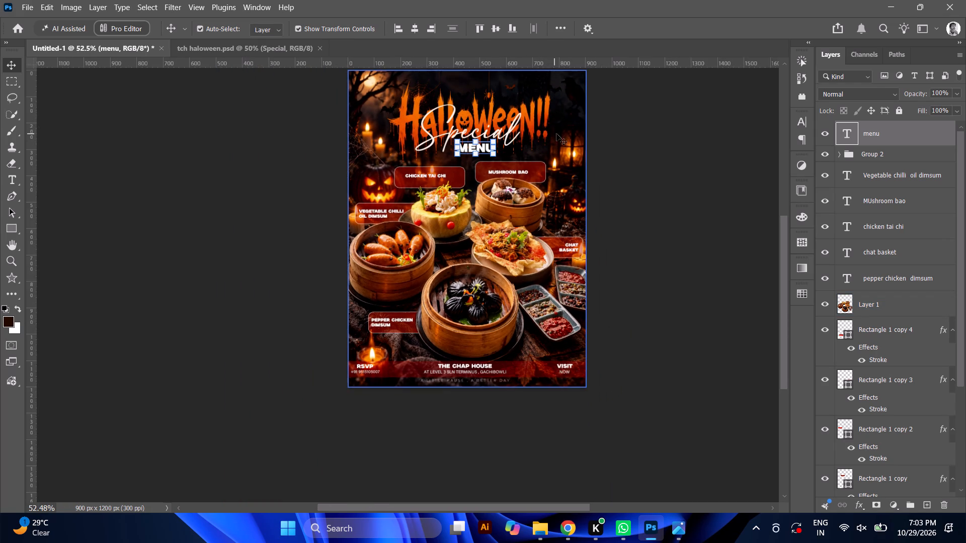
{"action": "scroll", "coordinate": [558, 134], "scroll_direction": "up", "scroll_amount": 4}
{"action": "scroll", "coordinate": [557, 134], "scroll_direction": "up", "scroll_amount": 2, "text": "alt"}
{"action": "scroll", "coordinate": [556, 134], "scroll_direction": "down", "scroll_amount": 4}
{"action": "scroll", "coordinate": [556, 134], "scroll_direction": "up", "scroll_amount": 2, "text": "alt"}
{"action": "scroll", "coordinate": [556, 134], "scroll_direction": "down", "scroll_amount": 1}
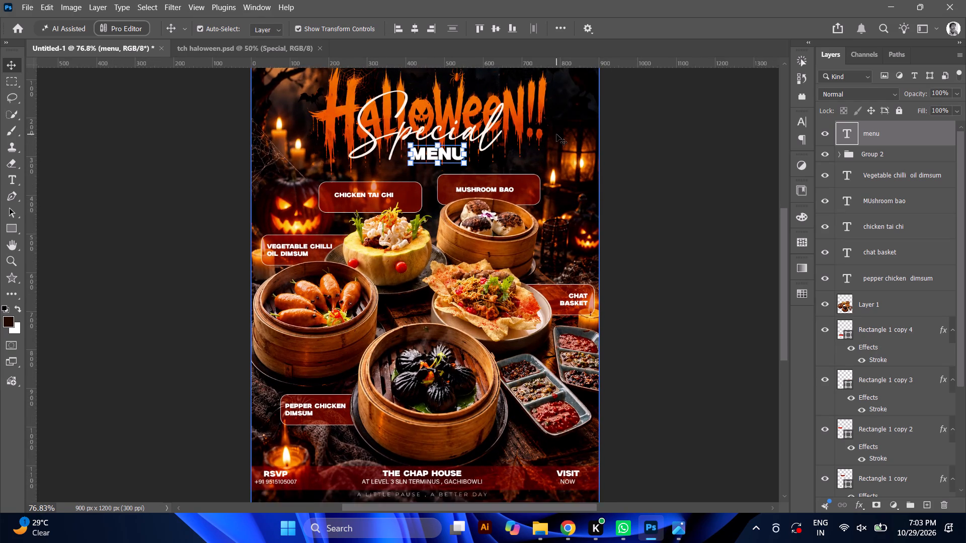
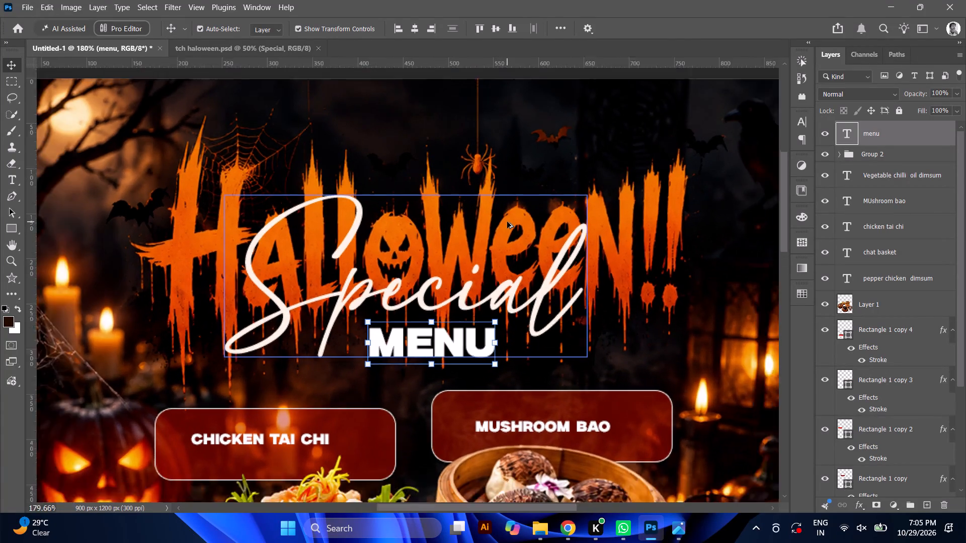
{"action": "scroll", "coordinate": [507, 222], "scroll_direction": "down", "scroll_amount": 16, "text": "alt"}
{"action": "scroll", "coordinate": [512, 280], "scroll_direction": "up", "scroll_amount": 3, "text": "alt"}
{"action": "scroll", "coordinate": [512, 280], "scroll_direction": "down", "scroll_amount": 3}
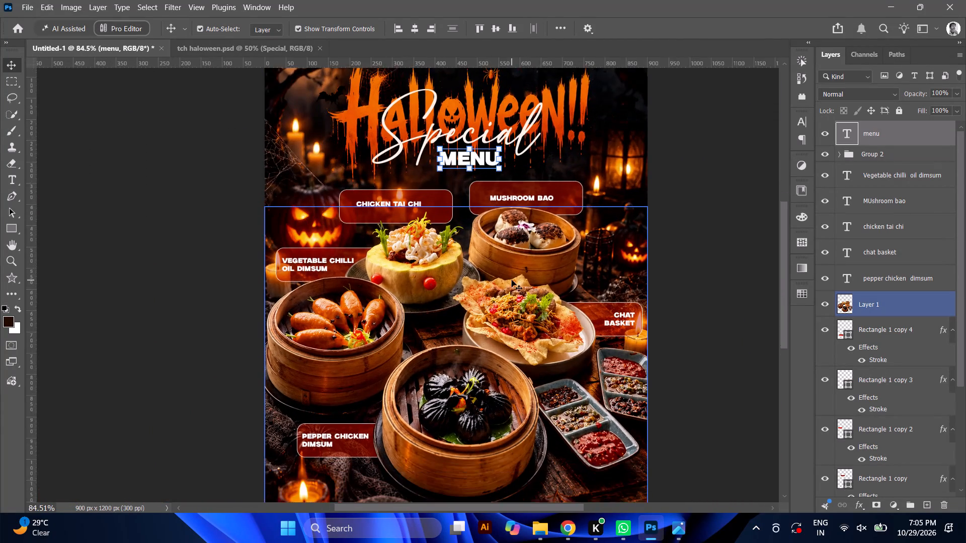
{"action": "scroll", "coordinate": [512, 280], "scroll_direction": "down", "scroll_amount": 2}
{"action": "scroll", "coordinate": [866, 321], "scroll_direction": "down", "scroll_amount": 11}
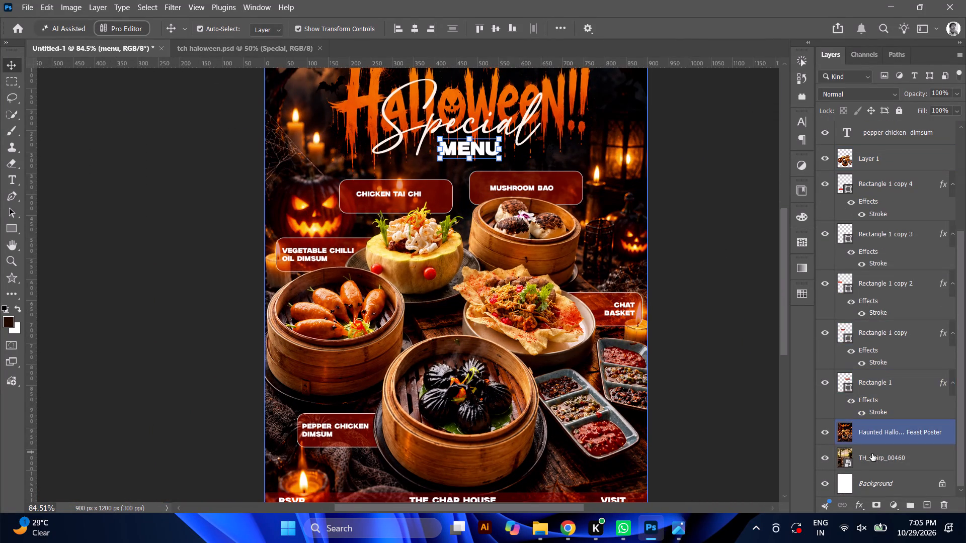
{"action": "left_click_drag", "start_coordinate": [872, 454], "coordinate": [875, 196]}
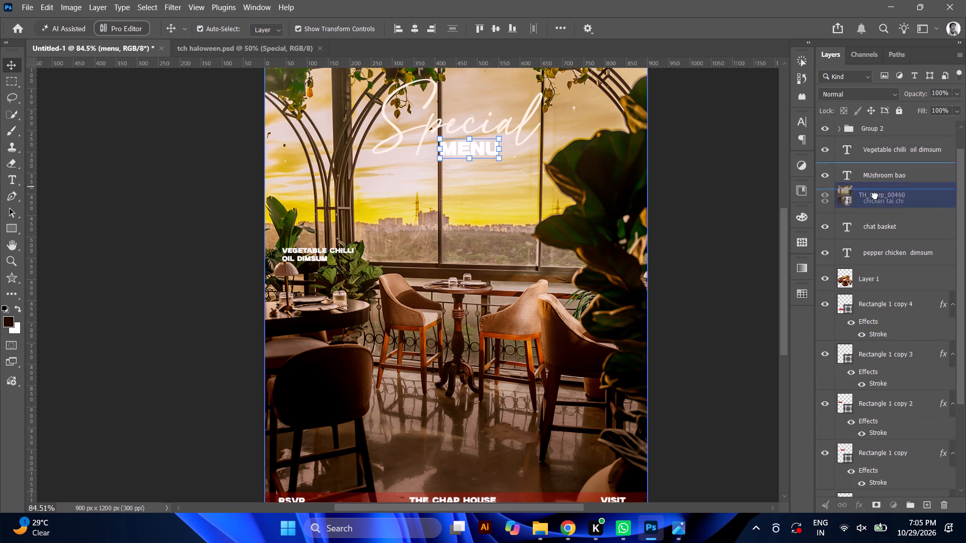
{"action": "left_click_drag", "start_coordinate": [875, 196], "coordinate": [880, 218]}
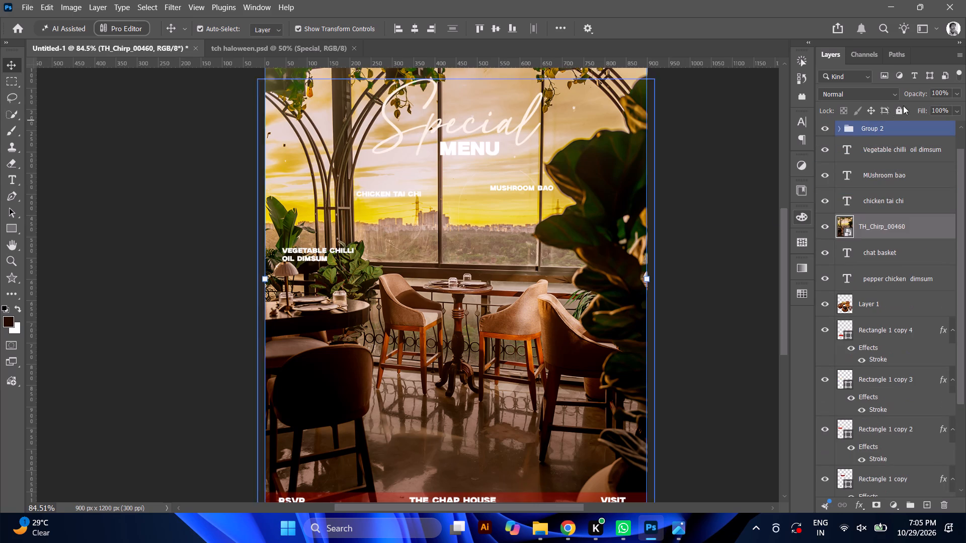
Set the fill of the TH_Chirp_00460 photo layer to 75%.
{"action": "left_click", "coordinate": [959, 113]}
{"action": "left_click", "coordinate": [937, 125]}
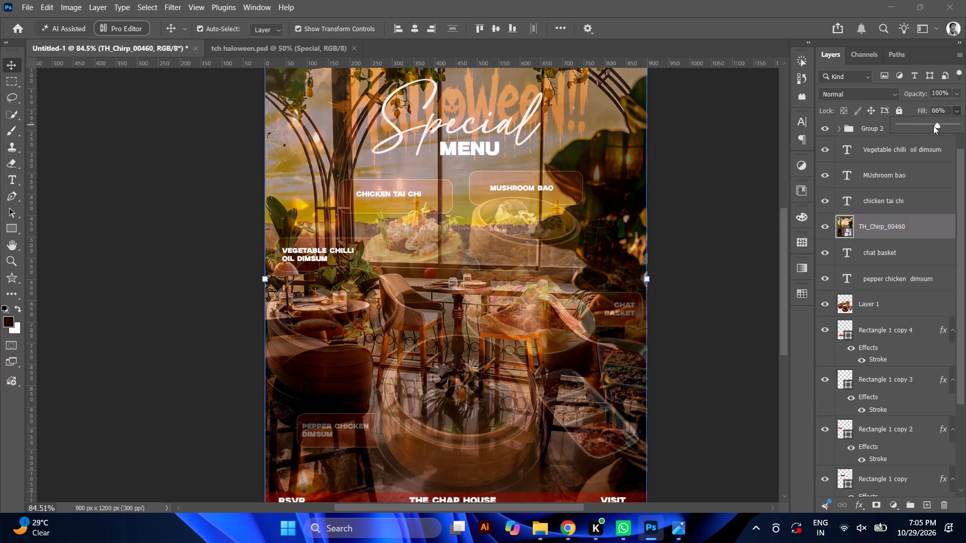
{"action": "left_click", "coordinate": [924, 126]}
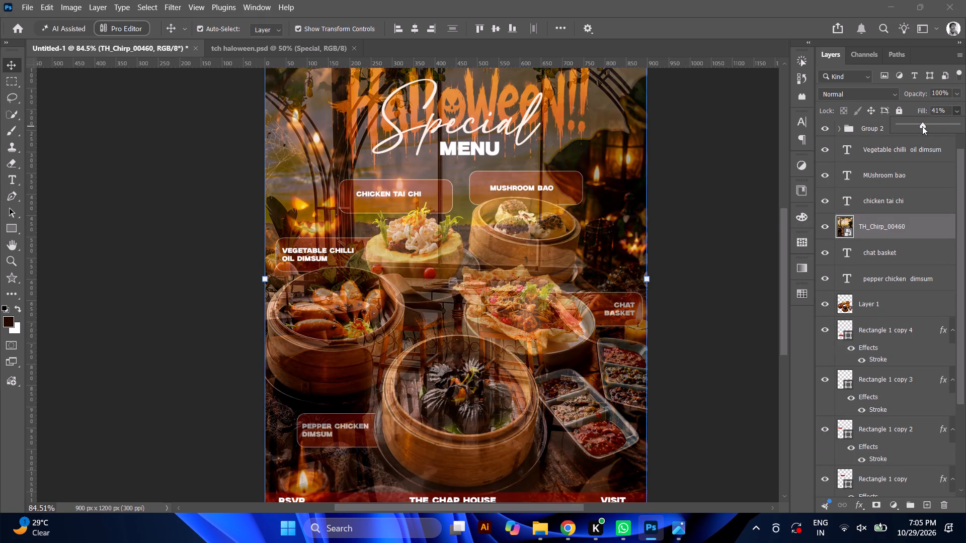
{"action": "left_click", "coordinate": [922, 126]}
{"action": "left_click", "coordinate": [942, 123]}
{"action": "scroll", "coordinate": [926, 130], "scroll_direction": "down", "scroll_amount": 4}
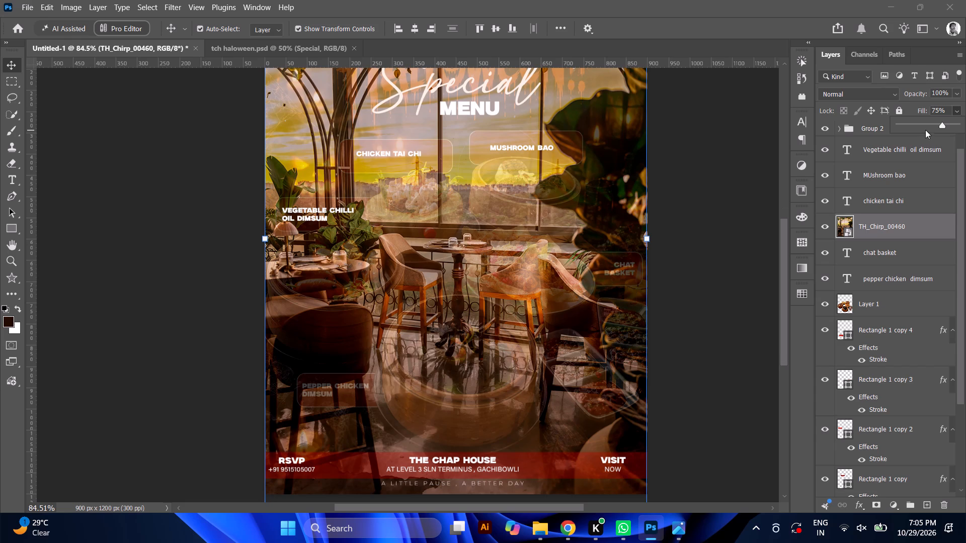
Move the TH_Chirp_00460 layer down in the stack, directly above the Haunted Halloween Feast Poster background layer.
{"action": "scroll", "coordinate": [874, 219], "scroll_direction": "down", "scroll_amount": 5}
{"action": "scroll", "coordinate": [888, 160], "scroll_direction": "up", "scroll_amount": 4}
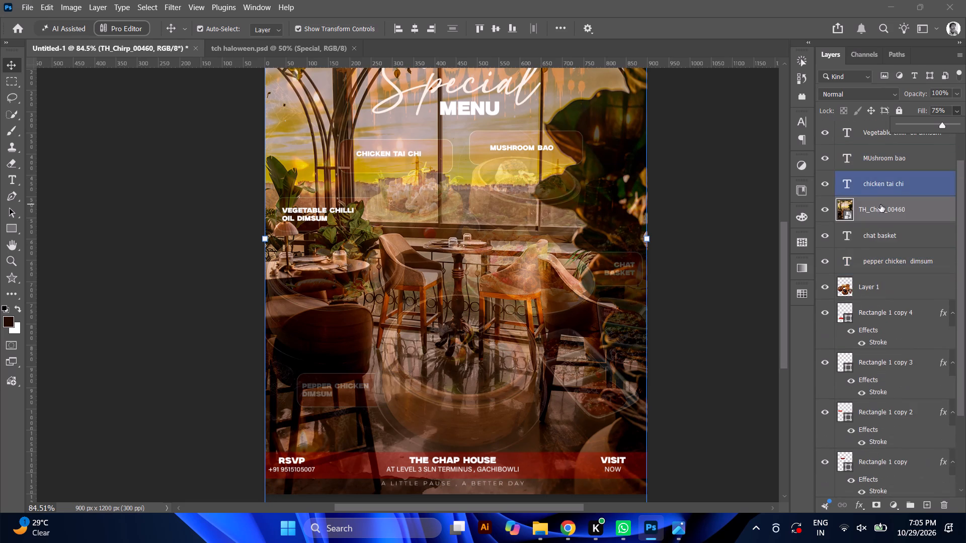
{"action": "left_click_drag", "start_coordinate": [880, 205], "coordinate": [869, 507]}
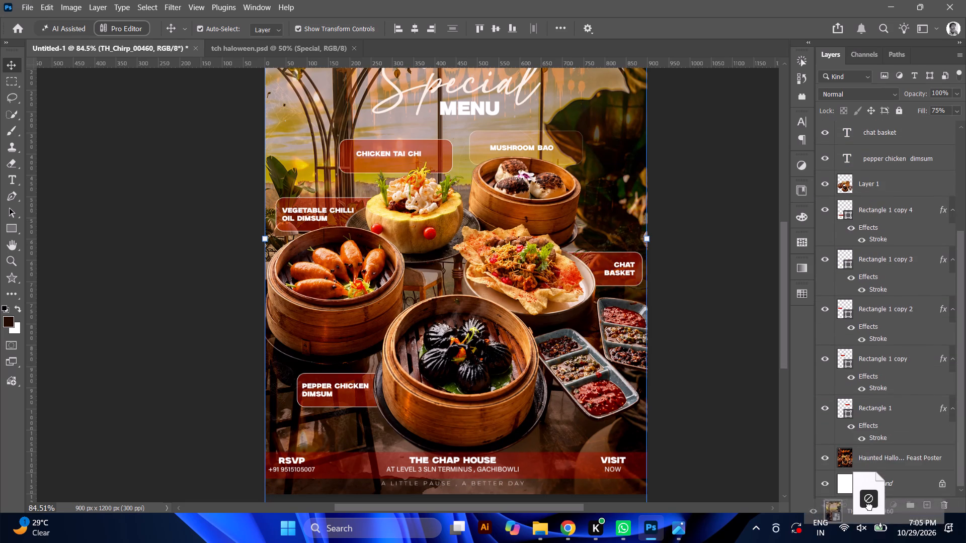
{"action": "left_click_drag", "start_coordinate": [869, 507], "coordinate": [889, 445]}
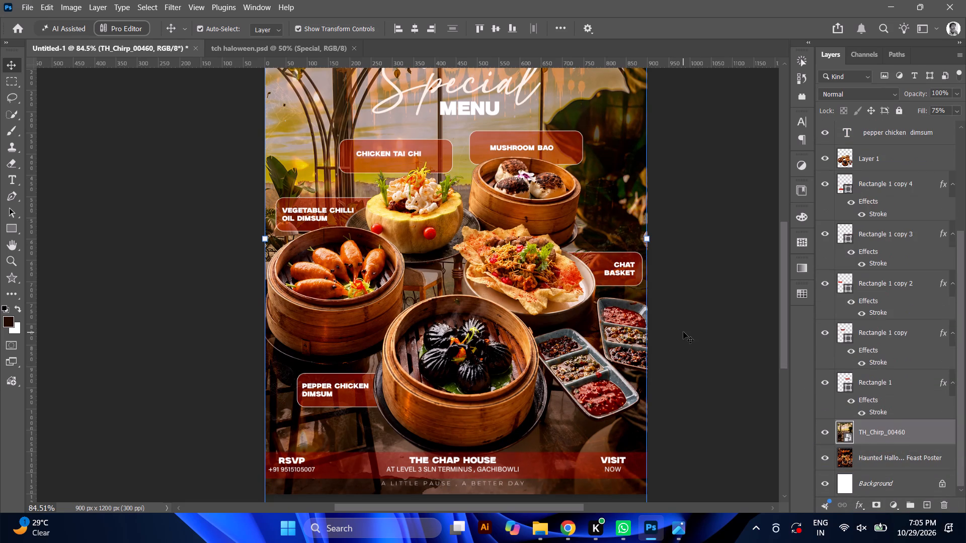
{"action": "scroll", "coordinate": [634, 324], "scroll_direction": "down", "scroll_amount": 5, "text": "alt"}
{"action": "scroll", "coordinate": [633, 287], "scroll_direction": "up", "scroll_amount": 3, "text": "alt"}
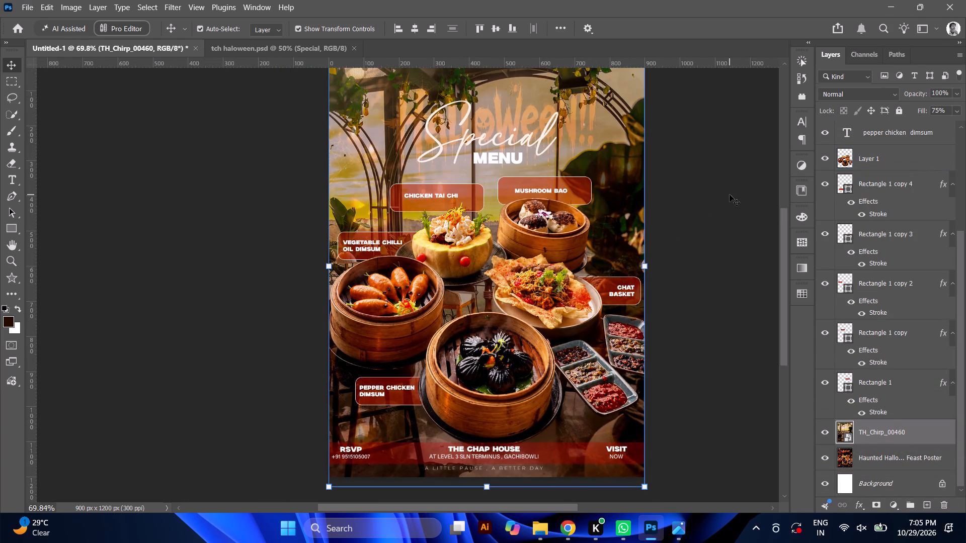
{"action": "scroll", "coordinate": [682, 212], "scroll_direction": "down", "scroll_amount": 3, "text": "alt"}
{"action": "scroll", "coordinate": [679, 218], "scroll_direction": "up", "scroll_amount": 3, "text": "alt"}
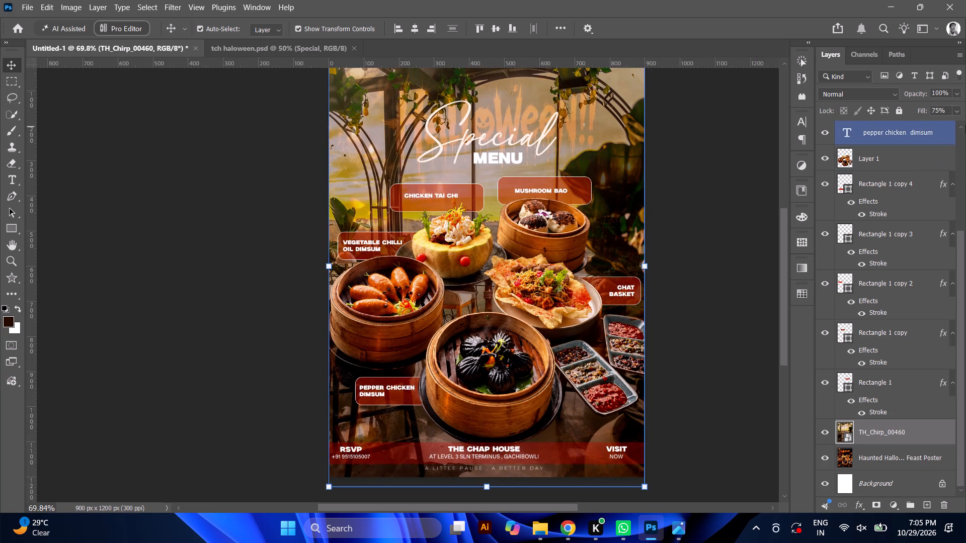
{"action": "left_click_drag", "start_coordinate": [882, 439], "coordinate": [881, 467]}
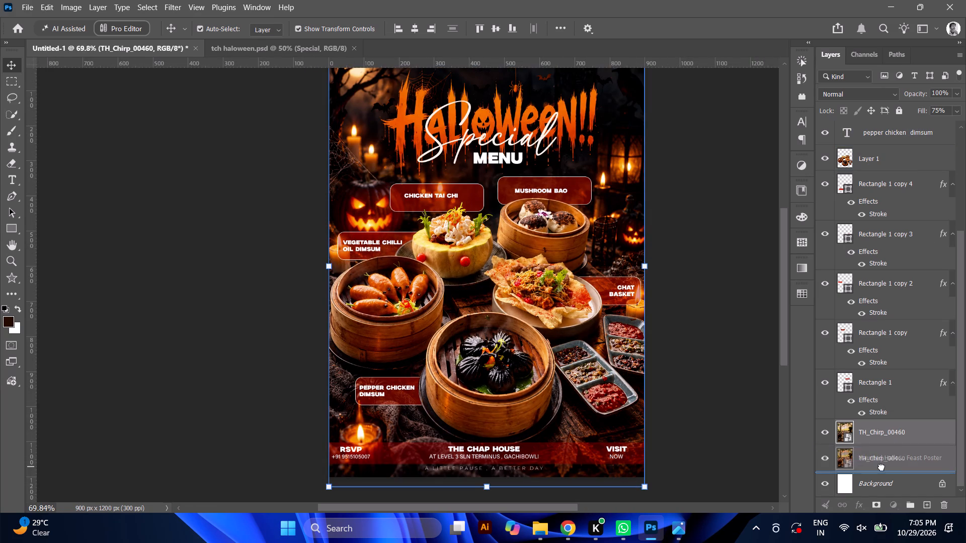
{"action": "left_click_drag", "start_coordinate": [881, 467], "coordinate": [882, 444]}
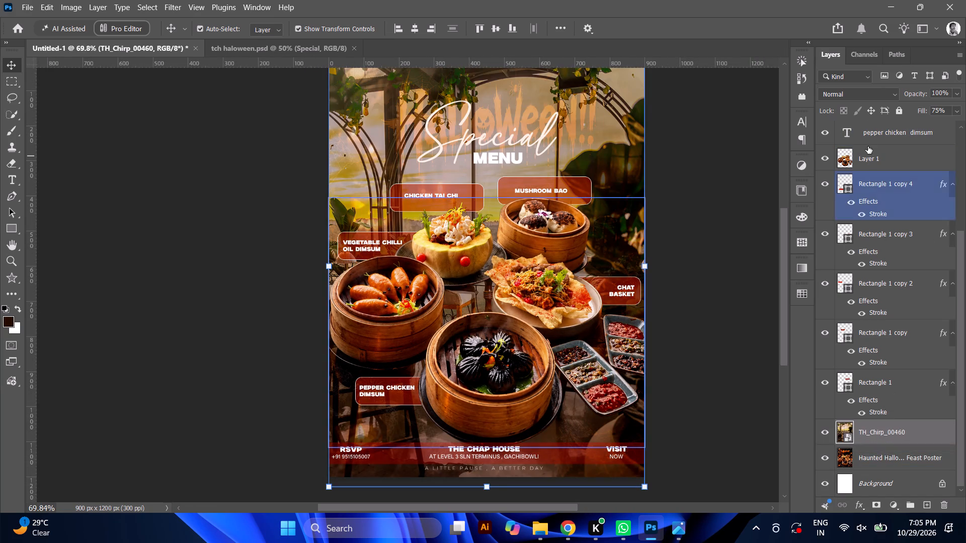
Set the blend mode of the TH_Chirp_00460 layer to Hard Light.
{"action": "left_click", "coordinate": [866, 96]}
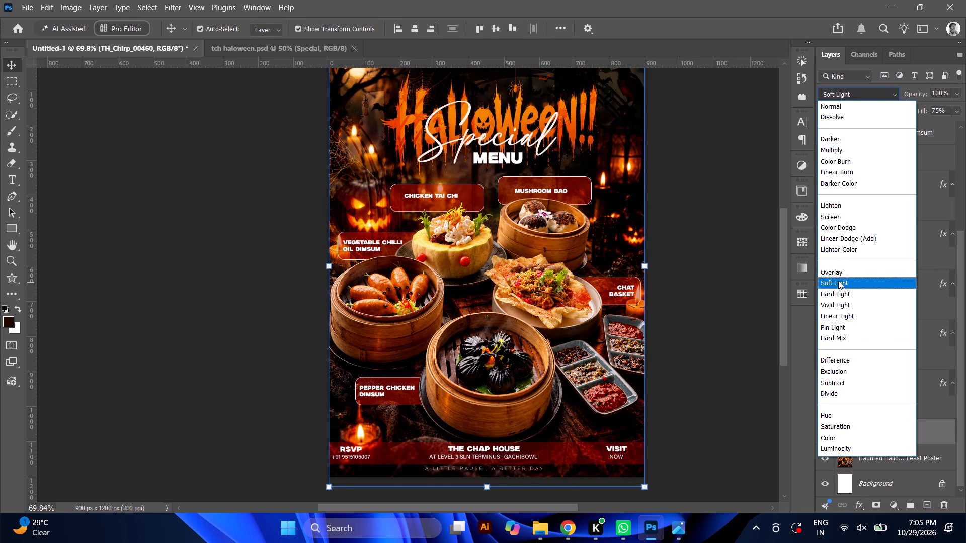
{"action": "left_click", "coordinate": [844, 298]}
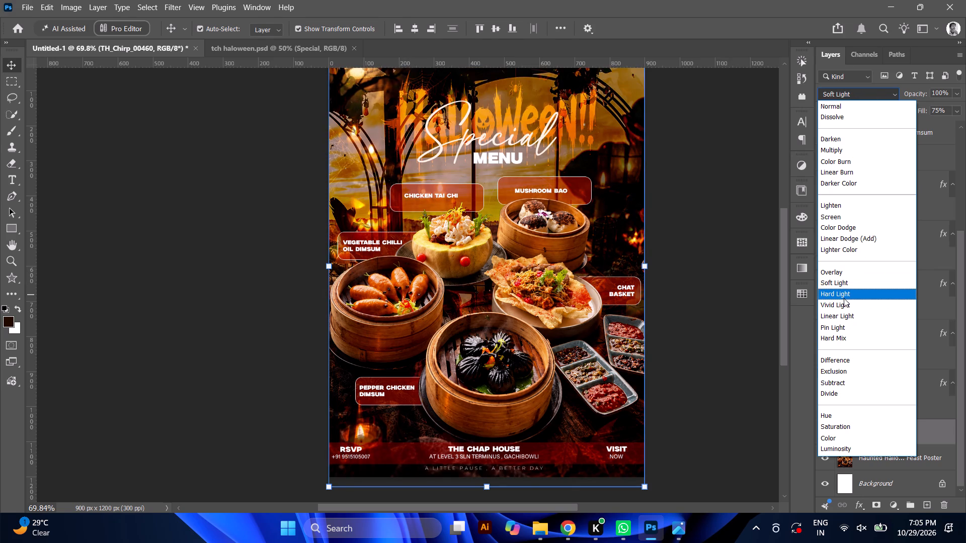
{"action": "scroll", "coordinate": [650, 220], "scroll_direction": "down", "scroll_amount": 3, "text": "alt"}
{"action": "scroll", "coordinate": [648, 208], "scroll_direction": "up", "scroll_amount": 4, "text": "alt"}
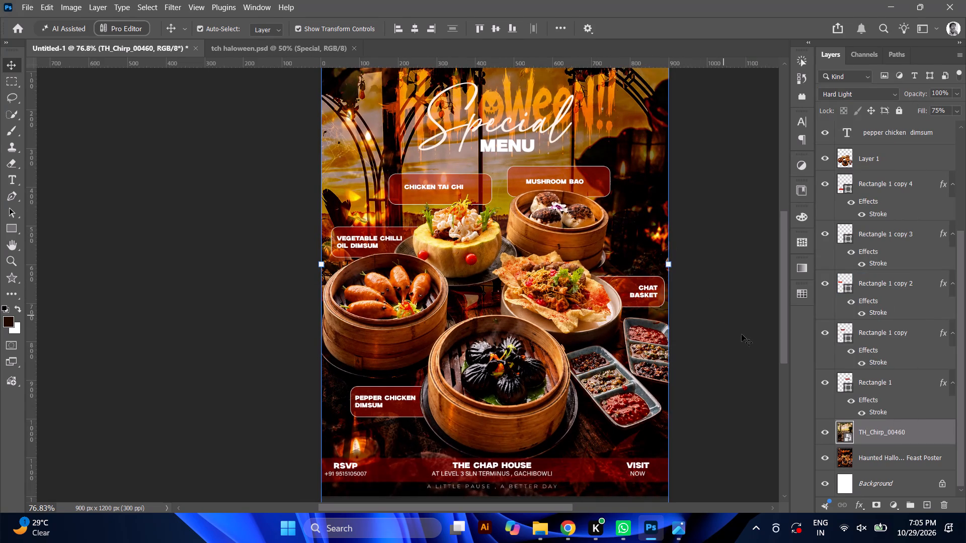
Rasterize the TH_Chirp_00460 smart object so that the Eraser tool can work on it.
{"action": "left_click", "coordinate": [11, 163]}
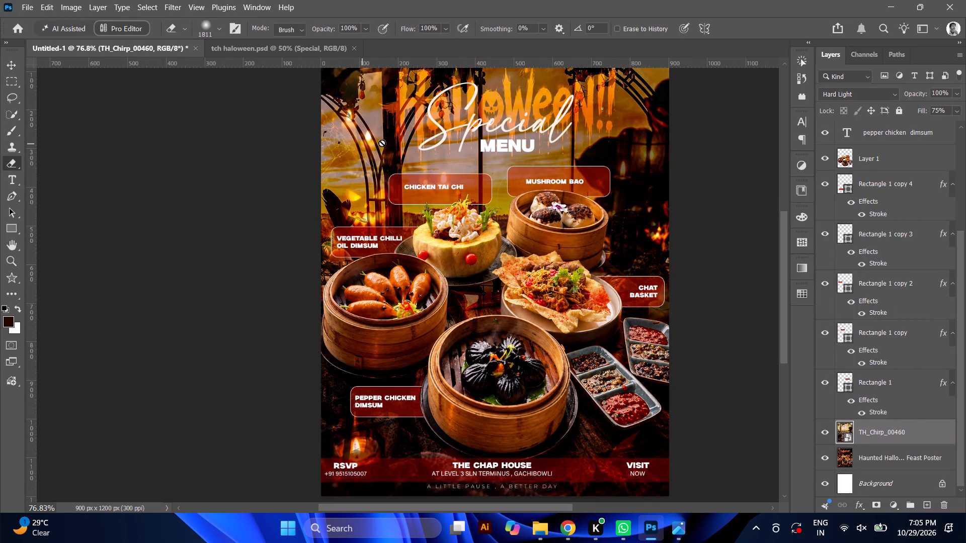
{"action": "left_click", "coordinate": [531, 136]}
{"action": "left_click", "coordinate": [482, 206]}
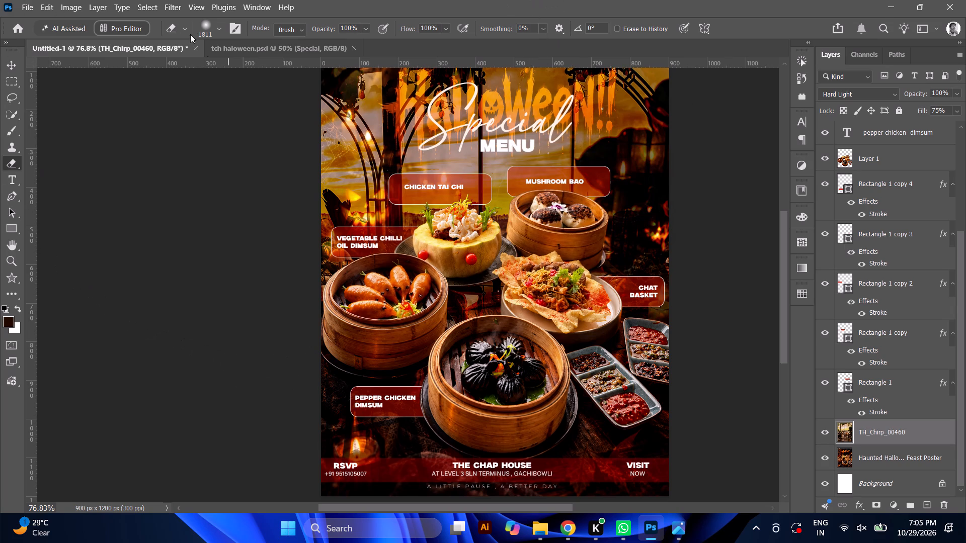
Erase the restaurant photo over the "Halloween" lettering using a soft round eraser of 127 px.
{"action": "left_click", "coordinate": [203, 35]}
{"action": "left_click", "coordinate": [229, 66]}
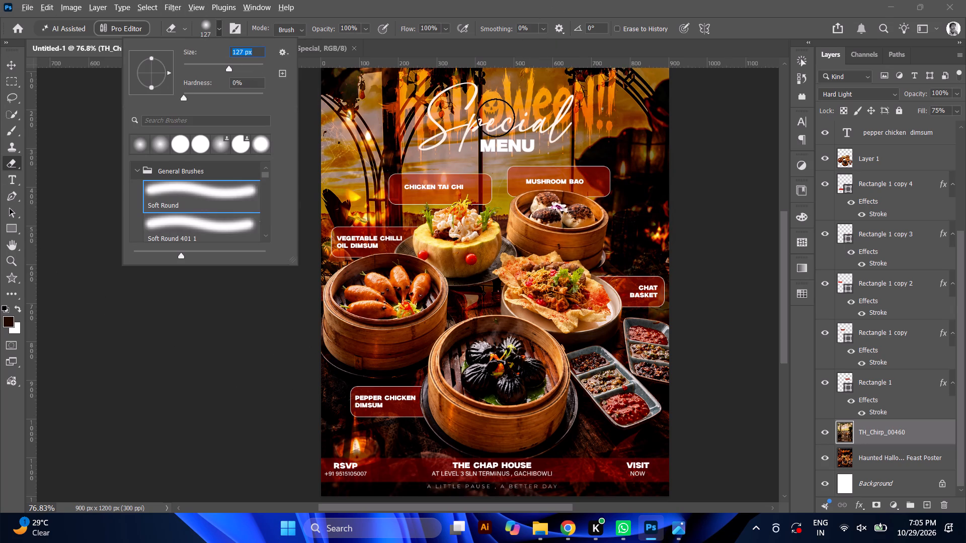
{"action": "scroll", "coordinate": [496, 118], "scroll_direction": "up", "scroll_amount": 5, "text": "alt"}
{"action": "left_click", "coordinate": [487, 116]}
{"action": "left_click_drag", "start_coordinate": [499, 102], "coordinate": [398, 105]}
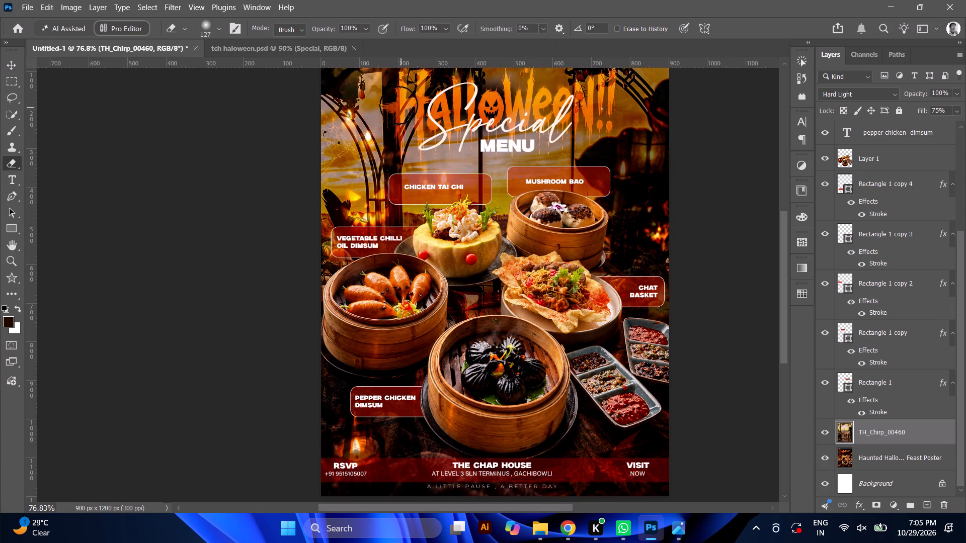
{"action": "left_click_drag", "start_coordinate": [398, 105], "coordinate": [404, 83]}
{"action": "scroll", "coordinate": [379, 111], "scroll_direction": "down", "scroll_amount": 4, "text": "alt"}
{"action": "scroll", "coordinate": [464, 114], "scroll_direction": "down", "scroll_amount": 2}
{"action": "scroll", "coordinate": [553, 129], "scroll_direction": "down", "scroll_amount": 2, "text": "alt"}
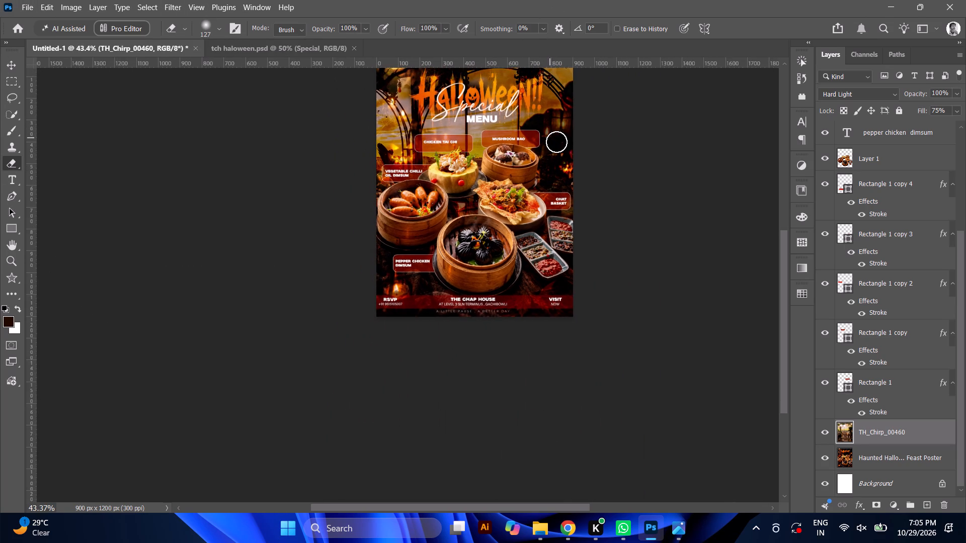
{"action": "scroll", "coordinate": [619, 135], "scroll_direction": "up", "scroll_amount": 4}
{"action": "scroll", "coordinate": [613, 132], "scroll_direction": "up", "scroll_amount": 4, "text": "alt"}
{"action": "scroll", "coordinate": [620, 132], "scroll_direction": "up", "scroll_amount": 4}
{"action": "scroll", "coordinate": [620, 129], "scroll_direction": "up", "scroll_amount": 3, "text": "alt"}
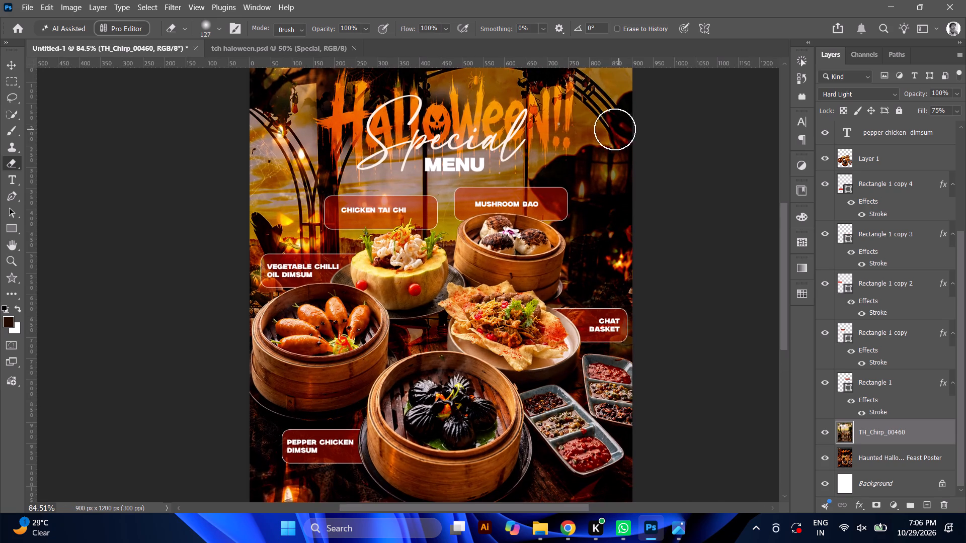
Enlarge the soft eraser to 480 px and erase the restaurant photo around the title and the Chicken Tai Chi label.
{"action": "left_click", "coordinate": [215, 29]}
{"action": "left_click", "coordinate": [240, 61]}
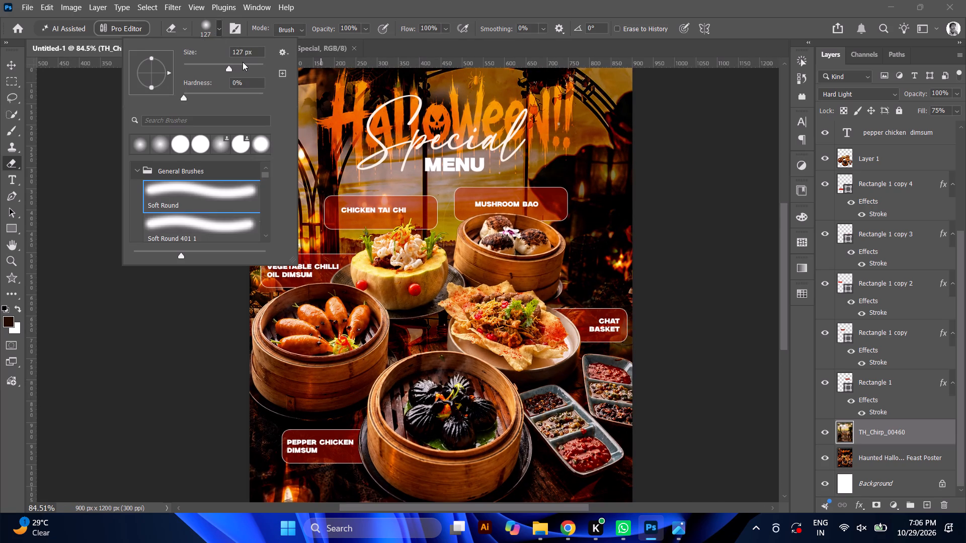
{"action": "left_click", "coordinate": [245, 65]}
{"action": "left_click", "coordinate": [255, 67]}
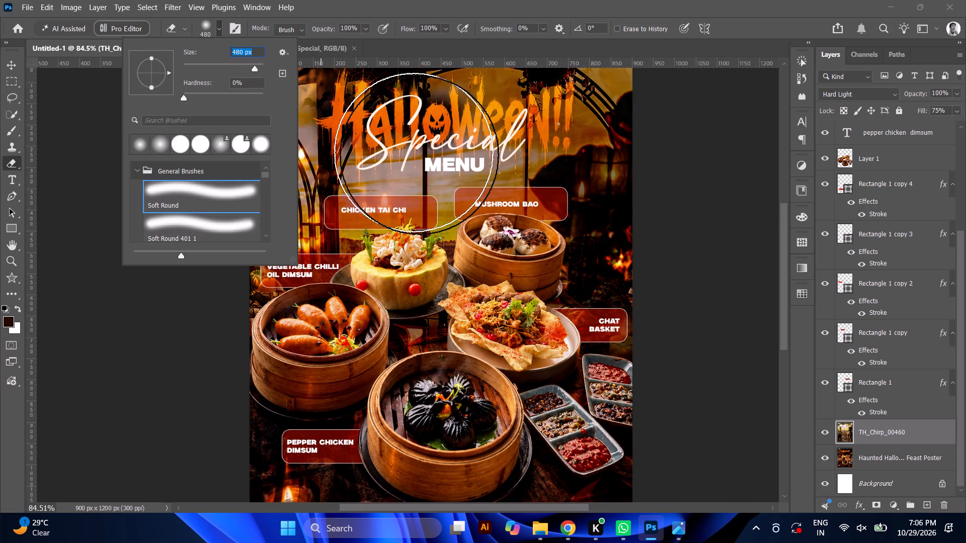
{"action": "left_click", "coordinate": [449, 159]}
{"action": "left_click", "coordinate": [500, 154]}
{"action": "left_click_drag", "start_coordinate": [440, 159], "coordinate": [426, 159]}
{"action": "left_click", "coordinate": [380, 156]}
{"action": "left_click", "coordinate": [354, 222]}
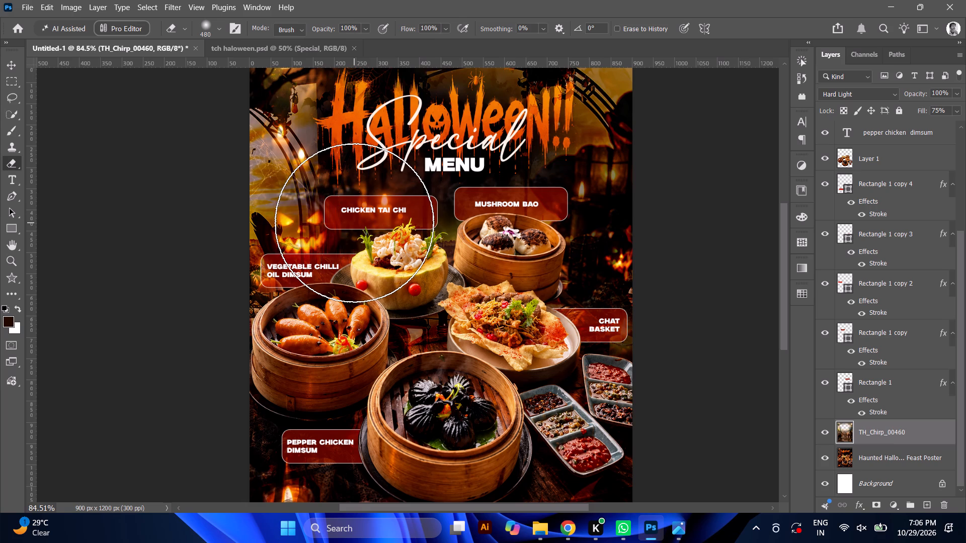
{"action": "left_click", "coordinate": [370, 226]}
Erase the remaining restaurant photo from the upper corners and side edges of the poster.
{"action": "scroll", "coordinate": [436, 211], "scroll_direction": "down", "scroll_amount": 5, "text": "alt"}
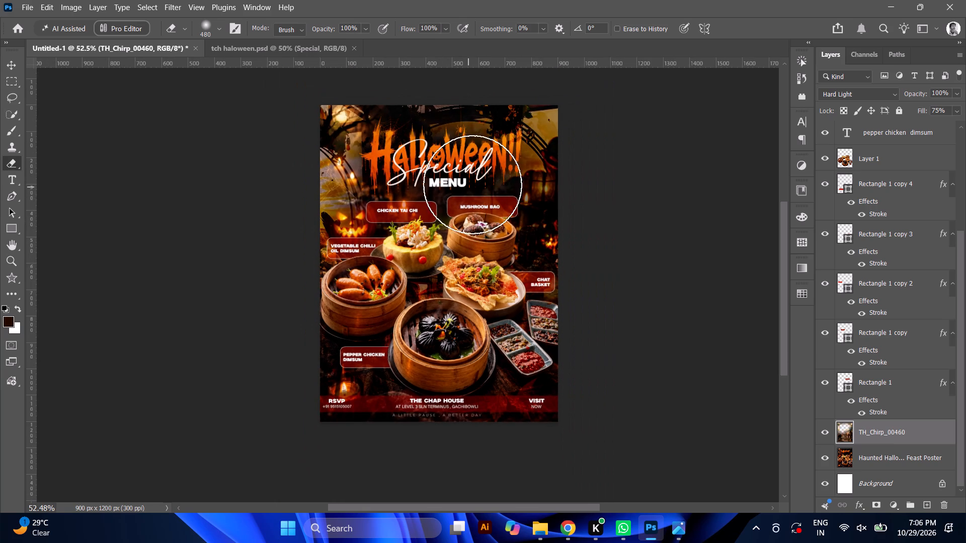
{"action": "scroll", "coordinate": [476, 183], "scroll_direction": "down", "scroll_amount": 2, "text": "alt"}
{"action": "scroll", "coordinate": [498, 147], "scroll_direction": "up", "scroll_amount": 4, "text": "alt"}
{"action": "left_click_drag", "start_coordinate": [461, 145], "coordinate": [222, 78]}
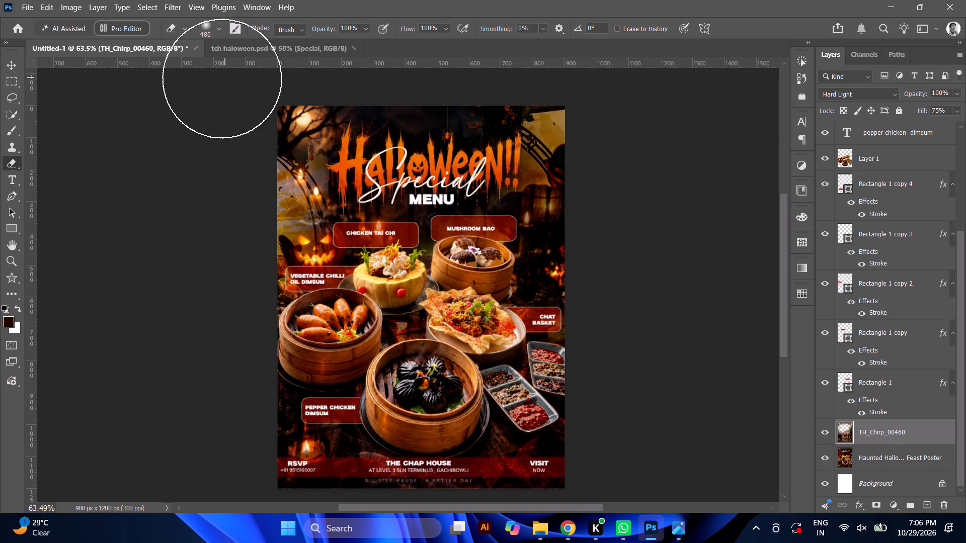
{"action": "left_click_drag", "start_coordinate": [222, 78], "coordinate": [162, 124]}
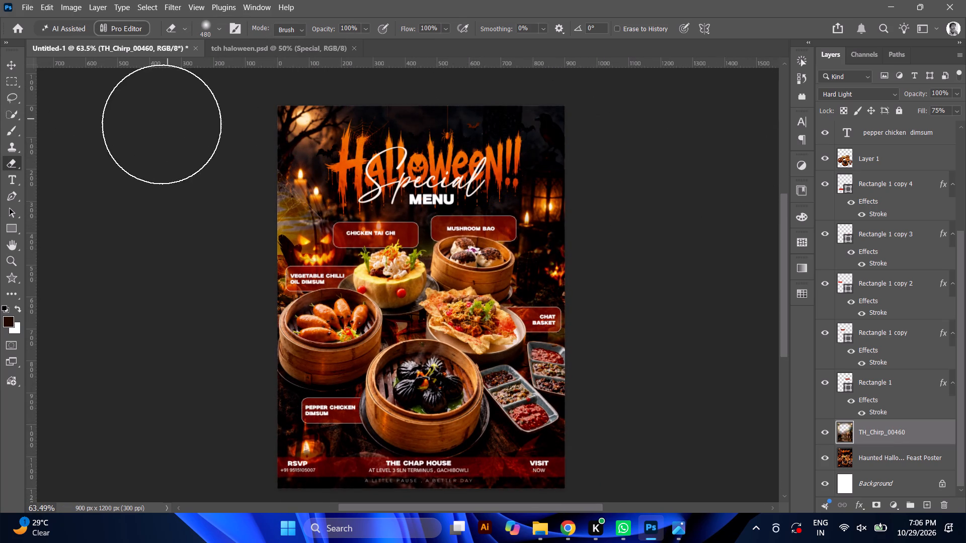
{"action": "left_click_drag", "start_coordinate": [162, 124], "coordinate": [681, 239]}
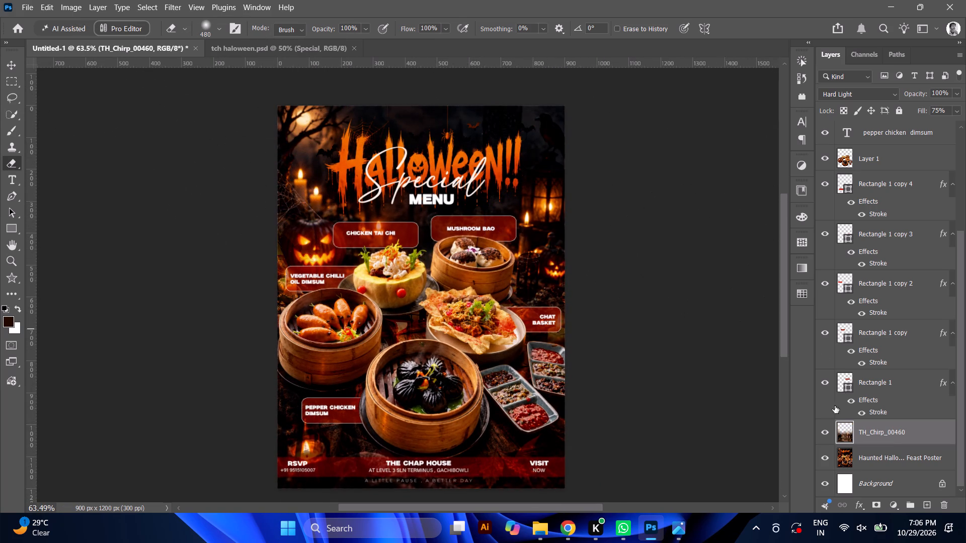
Compare the poster with and without the TH_Chirp_00460 layer, and leave that layer hidden.
{"action": "left_click", "coordinate": [822, 437]}
{"action": "left_click", "coordinate": [822, 434]}
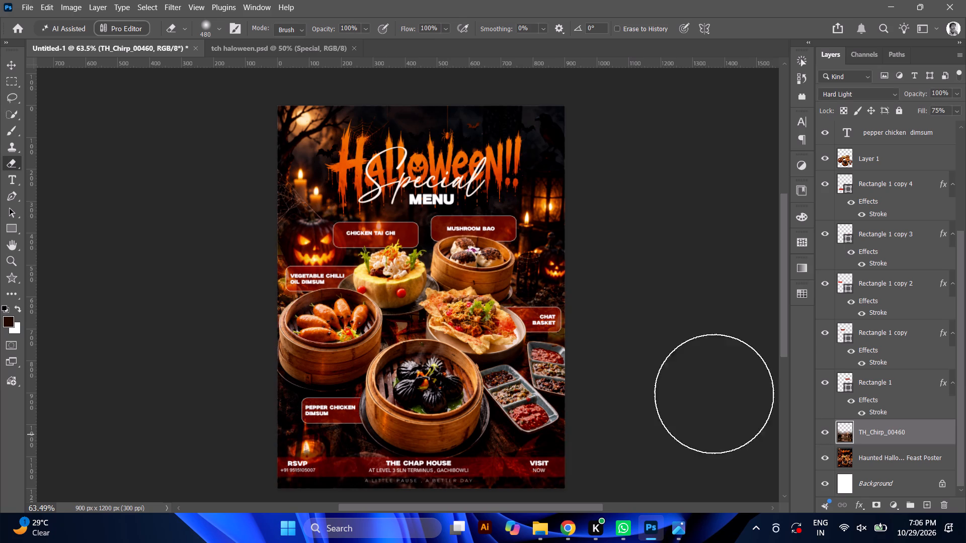
{"action": "scroll", "coordinate": [440, 393], "scroll_direction": "up", "scroll_amount": 5, "text": "alt"}
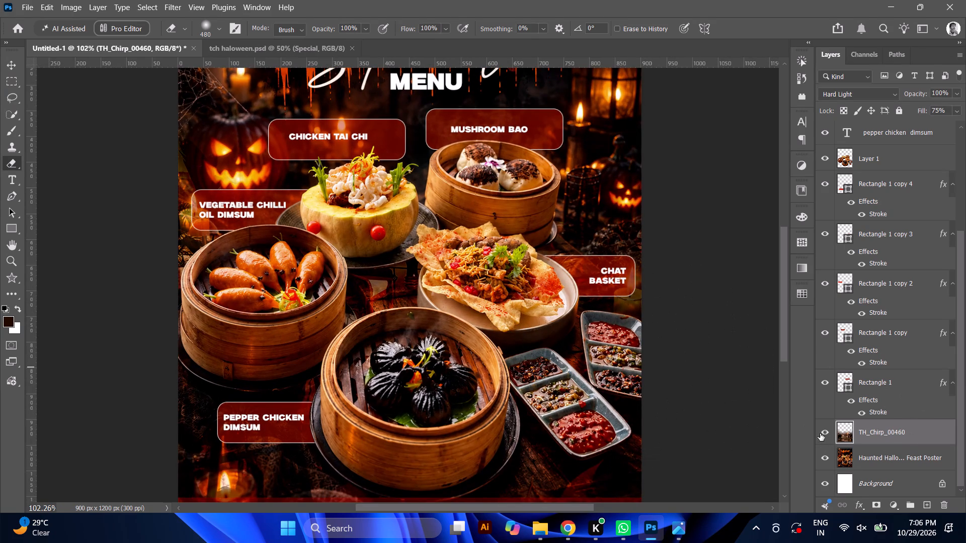
{"action": "left_click", "coordinate": [820, 433]}
Start an Export As of the poster in PNG format and set its image scale to 150%.
{"action": "scroll", "coordinate": [696, 365], "scroll_direction": "down", "scroll_amount": 4, "text": "alt"}
{"action": "scroll", "coordinate": [649, 334], "scroll_direction": "down", "scroll_amount": 4, "text": "alt"}
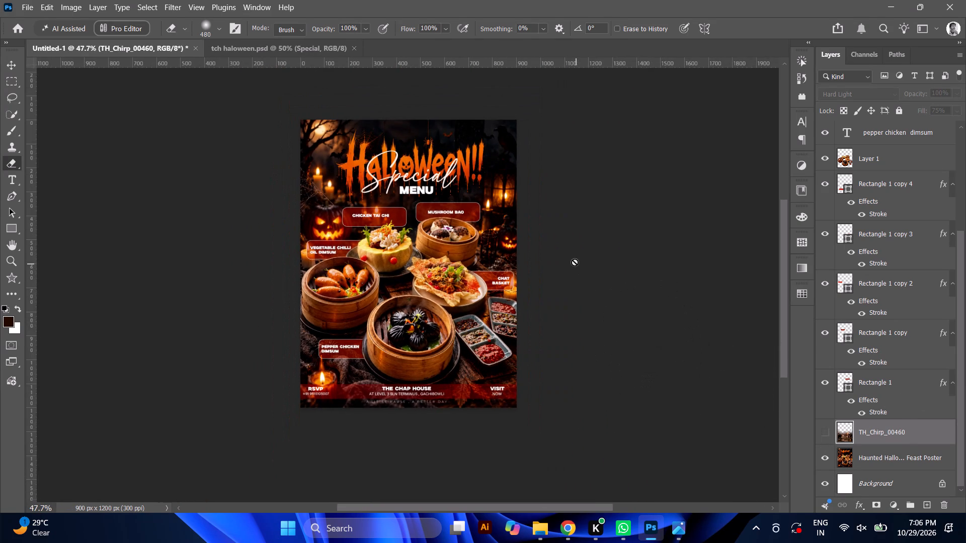
{"action": "scroll", "coordinate": [575, 261], "scroll_direction": "up", "scroll_amount": 5}
{"action": "left_click", "coordinate": [30, 11]}
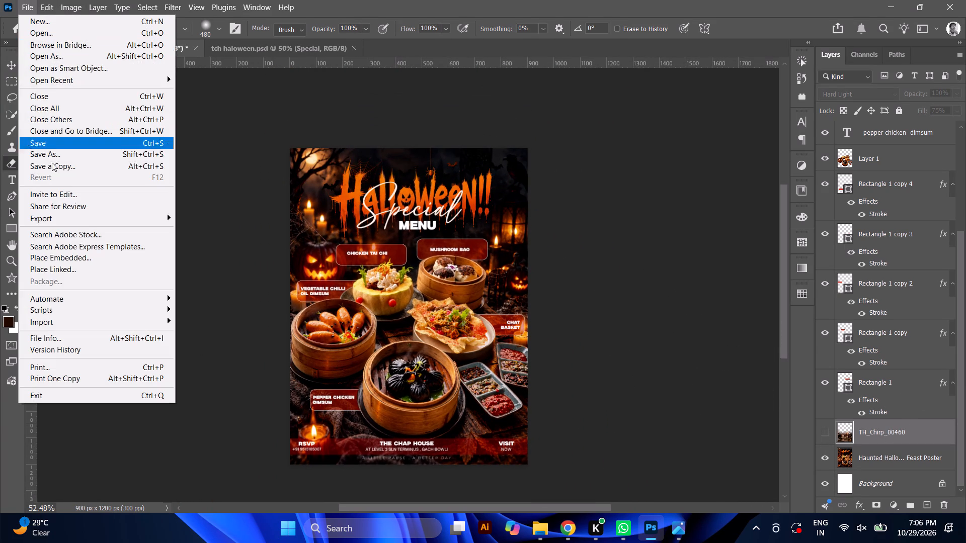
{"action": "left_click", "coordinate": [235, 230]}
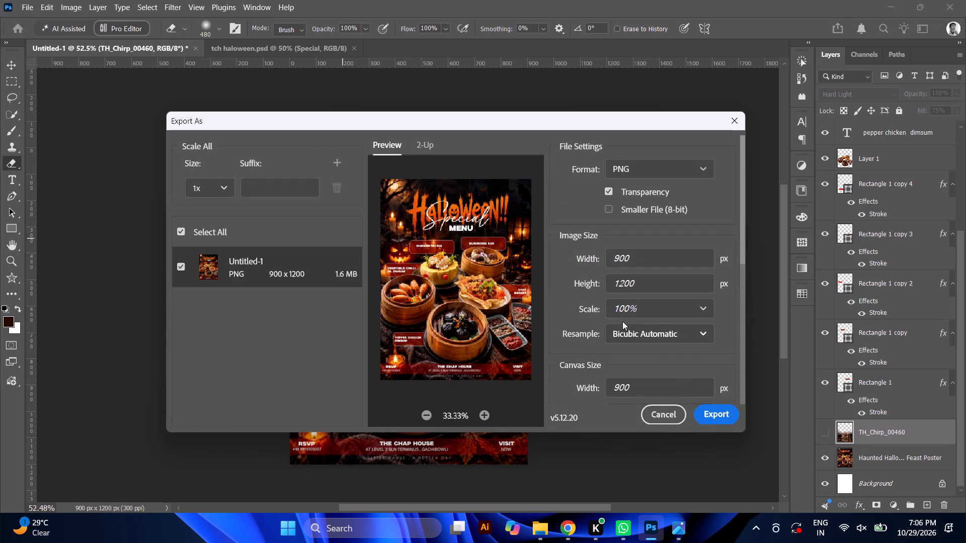
{"action": "left_click", "coordinate": [700, 313]}
{"action": "scroll", "coordinate": [640, 406], "scroll_direction": "down", "scroll_amount": 4}
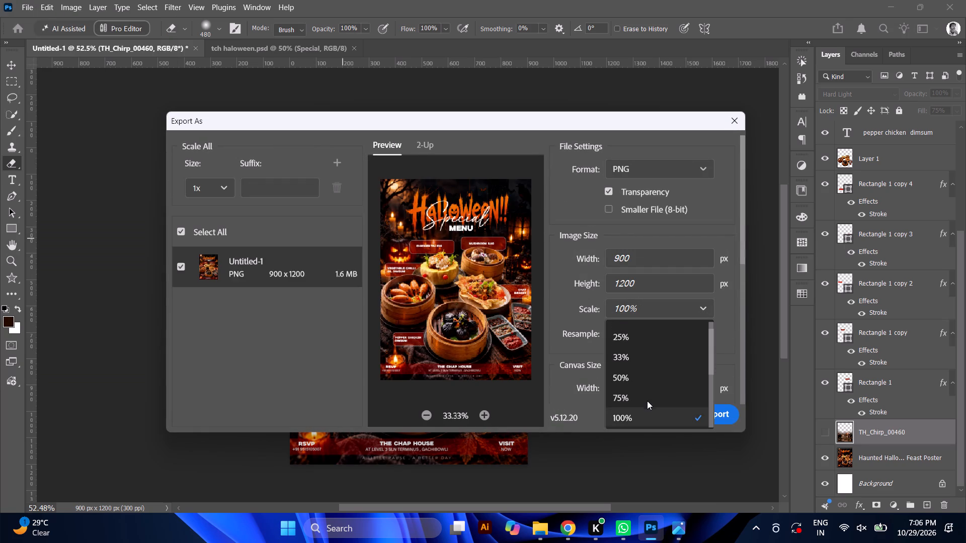
{"action": "scroll", "coordinate": [645, 408], "scroll_direction": "down", "scroll_amount": 9}
{"action": "left_click", "coordinate": [643, 413]}
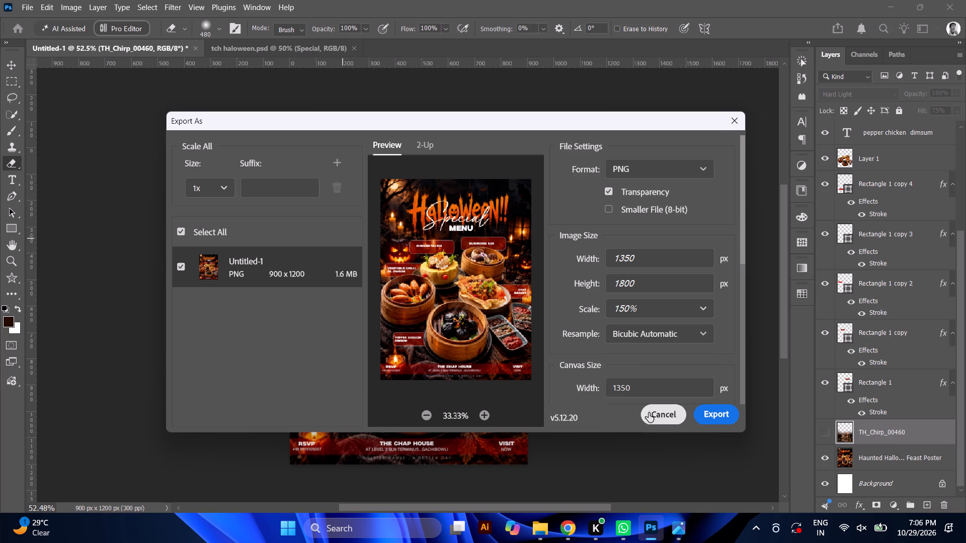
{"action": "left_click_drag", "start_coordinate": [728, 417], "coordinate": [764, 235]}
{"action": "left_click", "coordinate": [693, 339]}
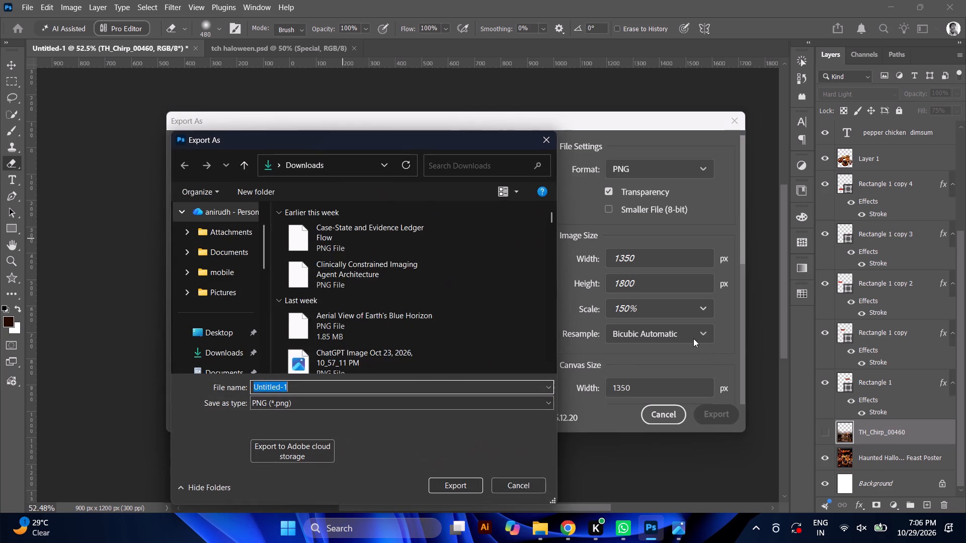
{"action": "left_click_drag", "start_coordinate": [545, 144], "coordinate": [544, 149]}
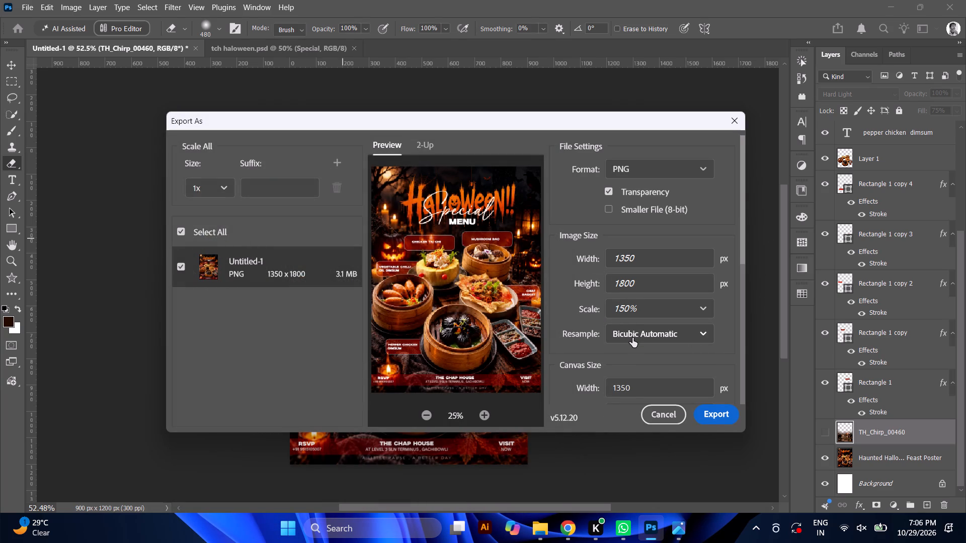
Set the export's resampling method to Preserve Details and export the poster as a 1350 x 1800 px PNG.
{"action": "left_click", "coordinate": [632, 338]}
{"action": "left_click", "coordinate": [660, 479]}
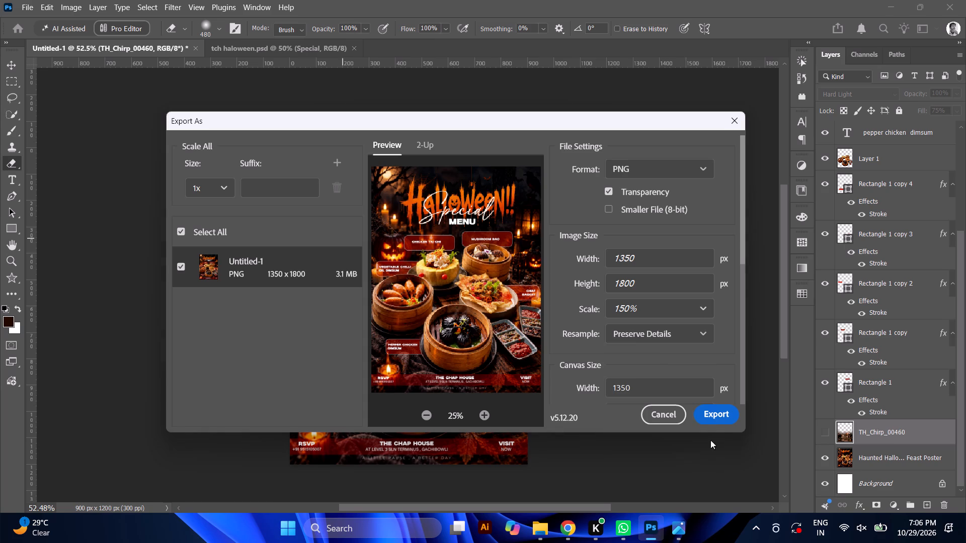